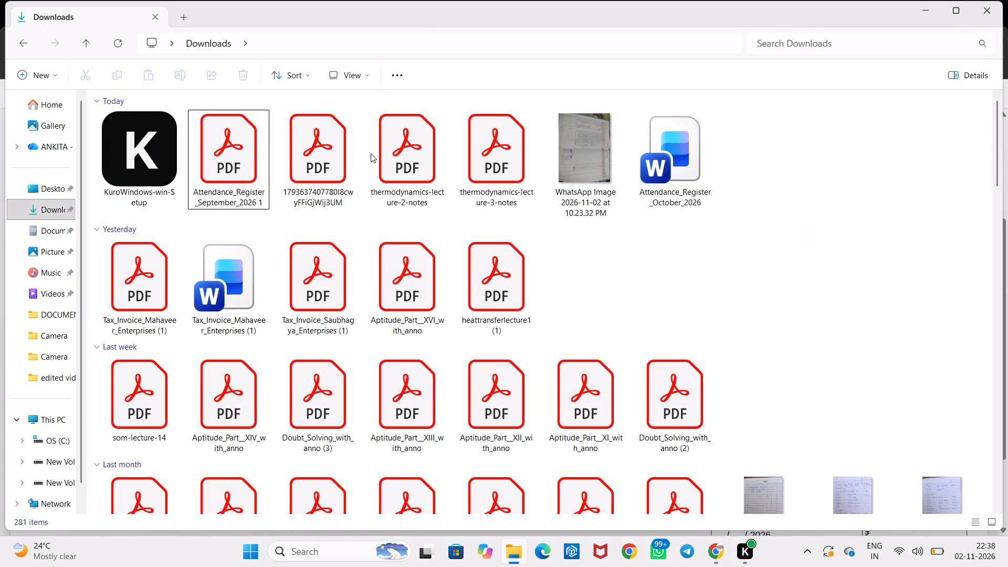
double_click(643, 141)
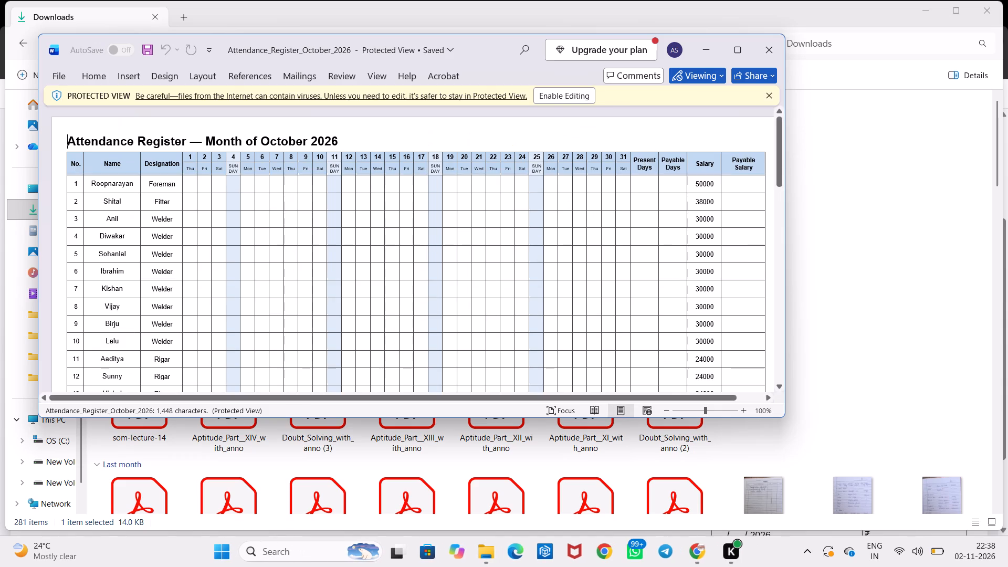
click(571, 100)
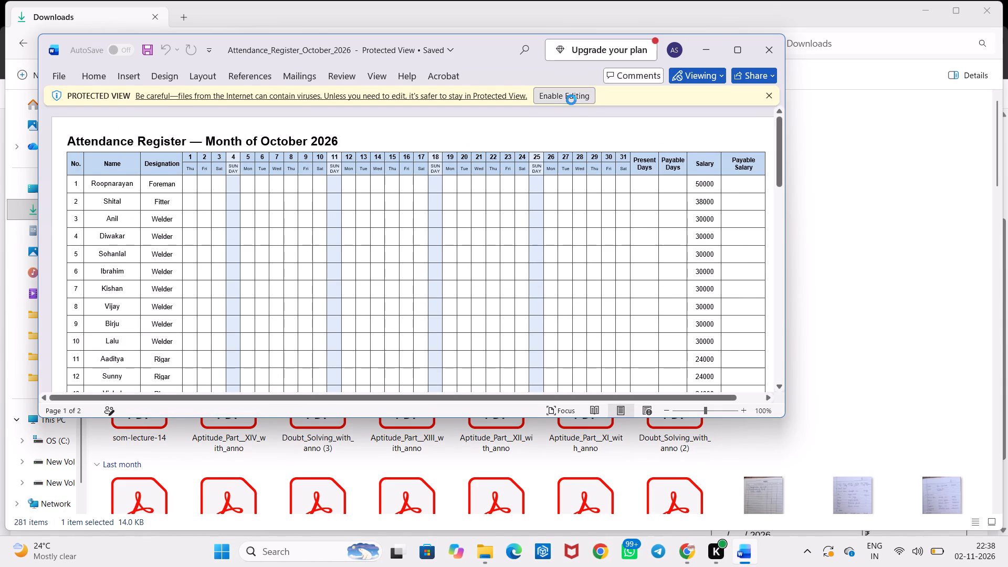
click(738, 51)
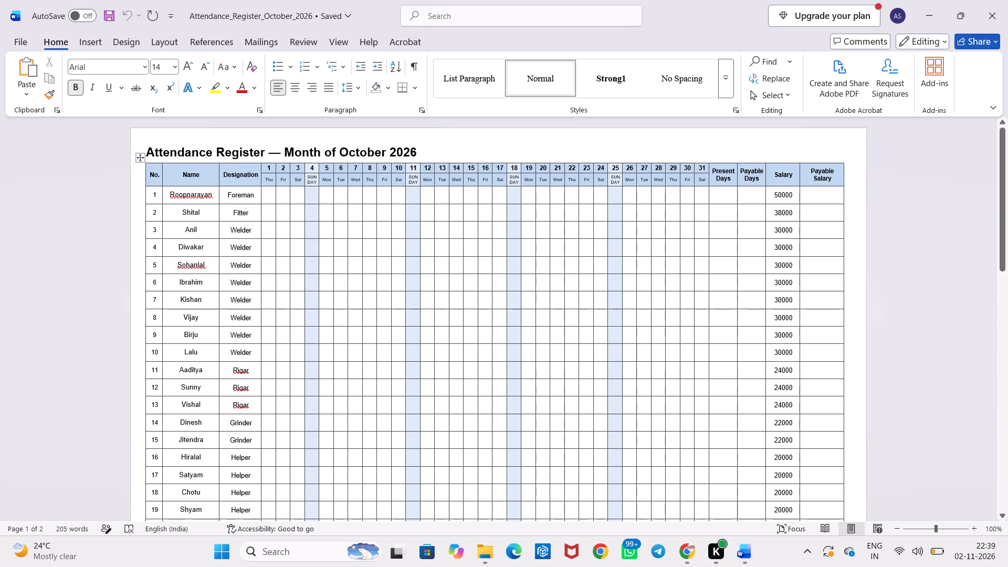
scroll(197, 455, down, 1)
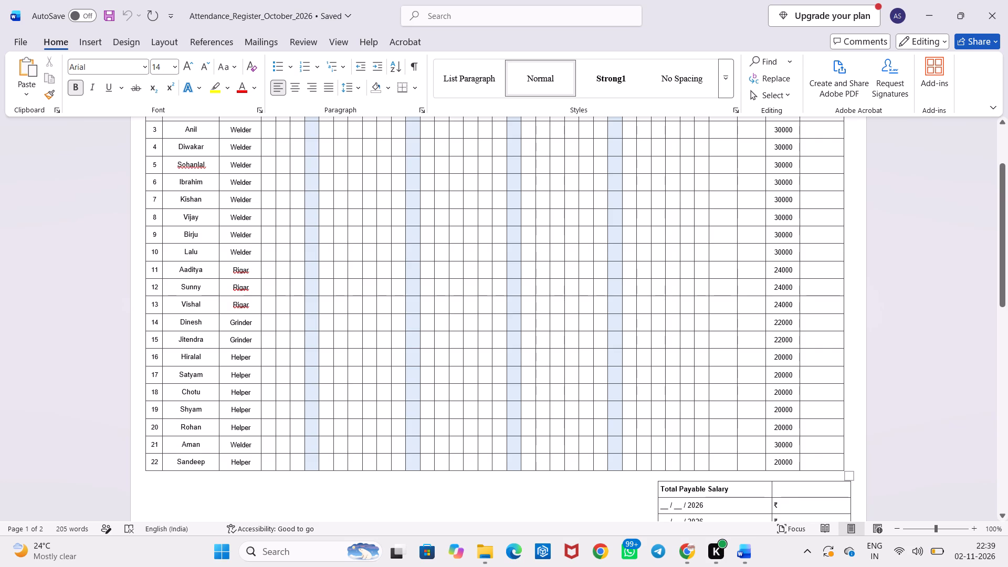
Mark P for 1 to 7 October in row 1, the Foreman's row of the attendance table.
scroll(247, 361, up, 1)
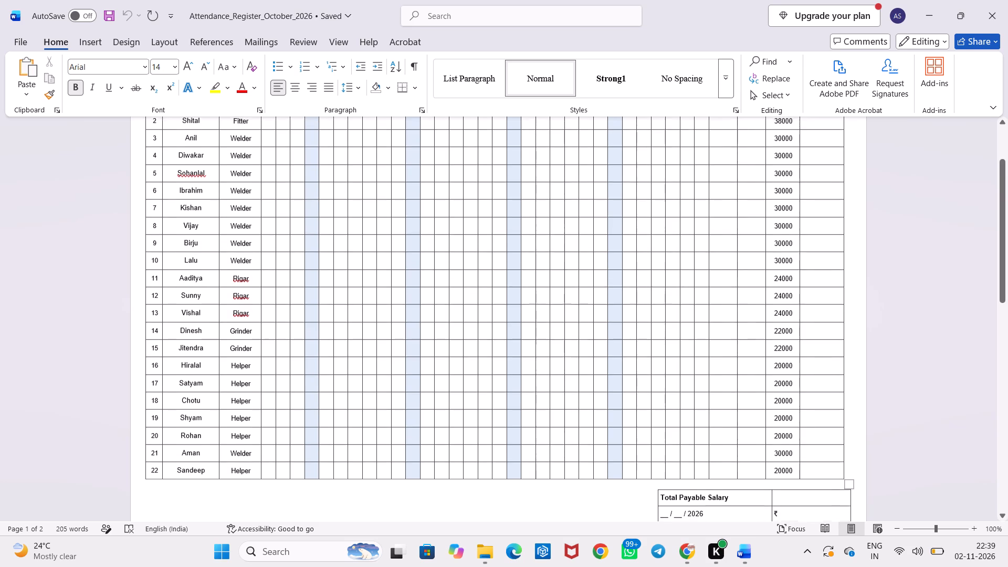
scroll(247, 361, up, 1)
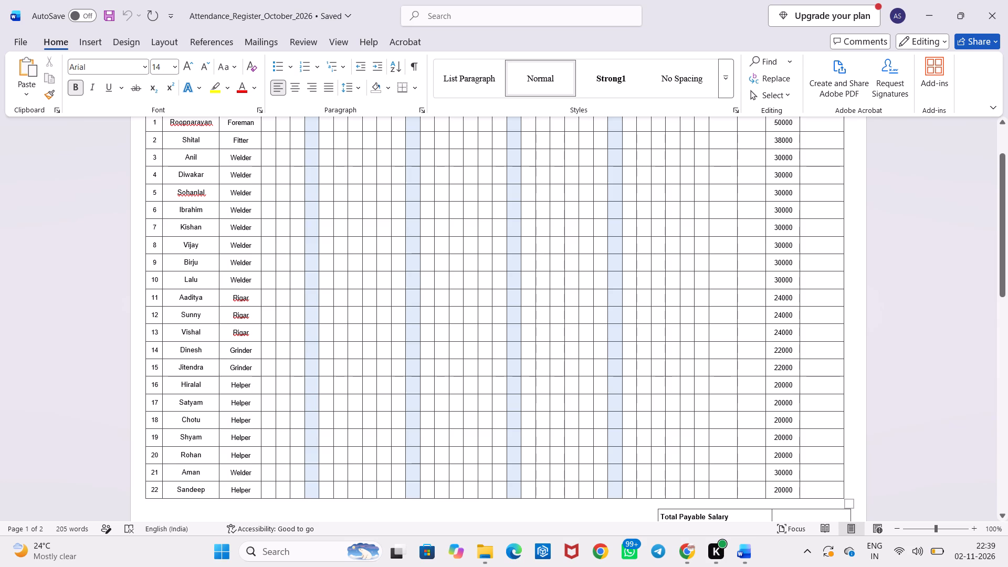
scroll(483, 277, left, 1)
scroll(422, 274, up, 2)
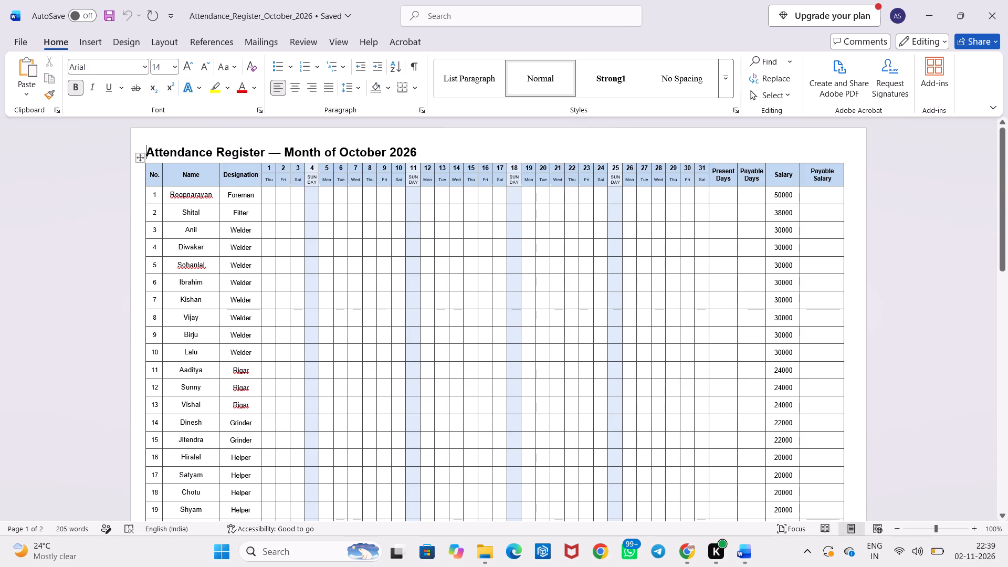
click(270, 196)
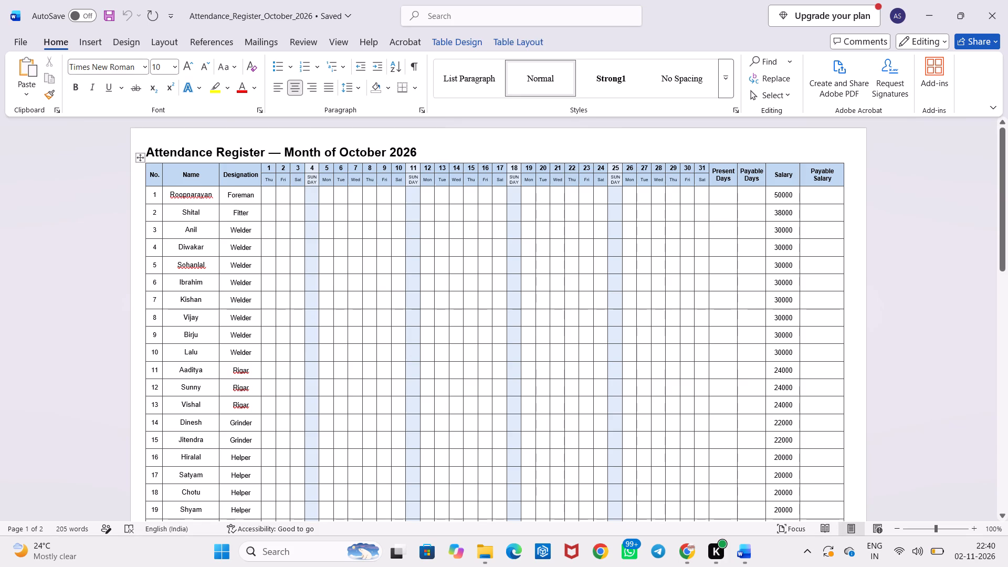
key(p)
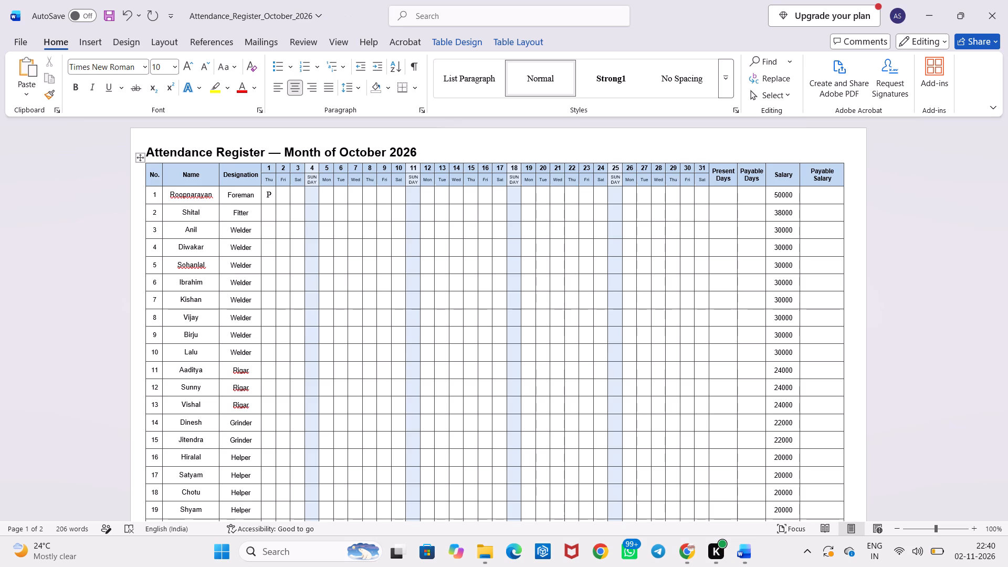
key(Tab)
key(p)
key(Tab)
key(p)
key(Tab)
key(p)
key(Tab)
key(p)
key(Tab)
key(p)
key(Tab)
key(p)
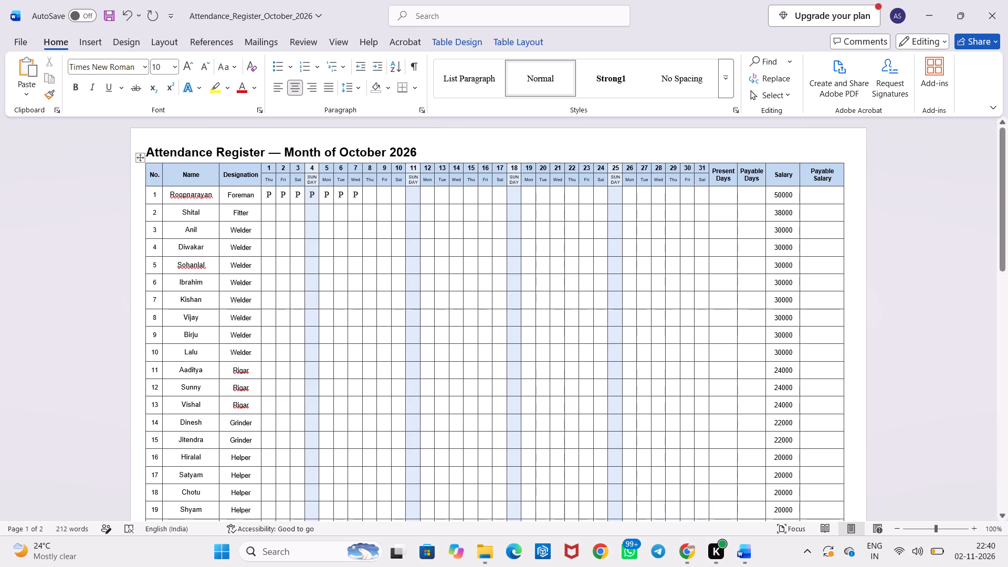
Mark P for 1 to 7 October in row 2, the Fitter's row.
click(269, 209)
key(p)
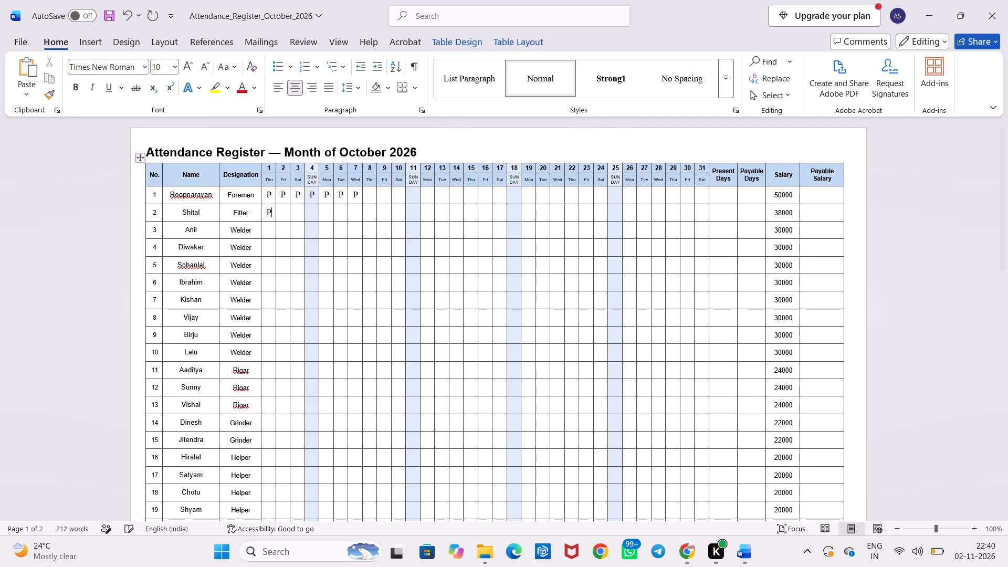
key(Tab)
key(p)
key(Tab)
key(p)
key(Tab)
key(p)
key(Tab)
key(p)
key(Tab)
key(p)
key(Tab)
key(p)
key(Tab)
Fill row 3 with P for 1 to 7, 9 and 10 October, entering PP on the 6th.
click(268, 227)
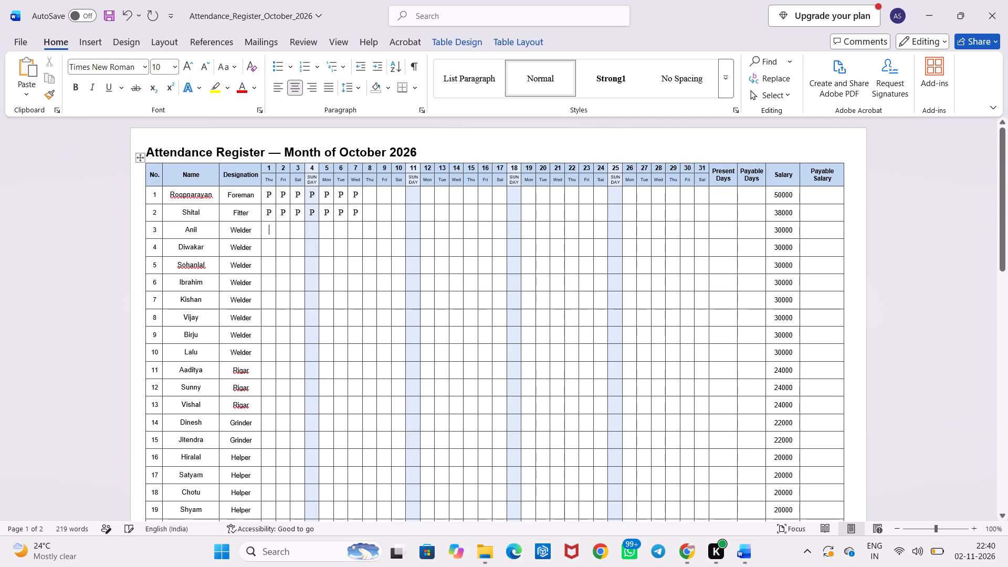
key(p)
key(Tab)
key(p)
key(Tab)
key(p)
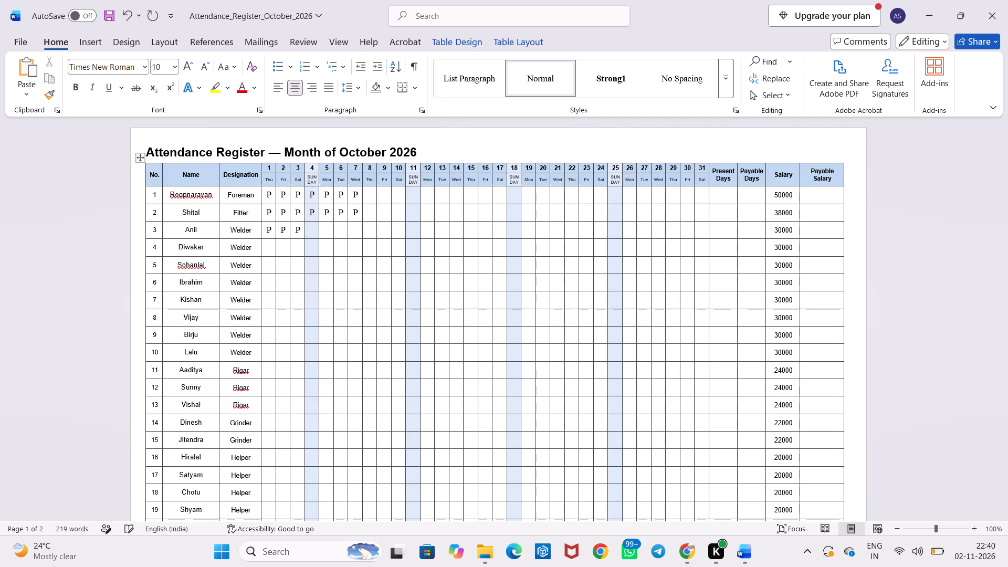
key(Tab)
key(p)
key(Tab)
key(p)
key(Tab)
text(PP)
key(Tab)
key(p)
key(Tab)
key(Tab)
key(p)
key(Tab)
key(p)
Complete row 3 by removing the extra P on 6 October and marking P on 8 October.
click(345, 231)
key(BackSpace)
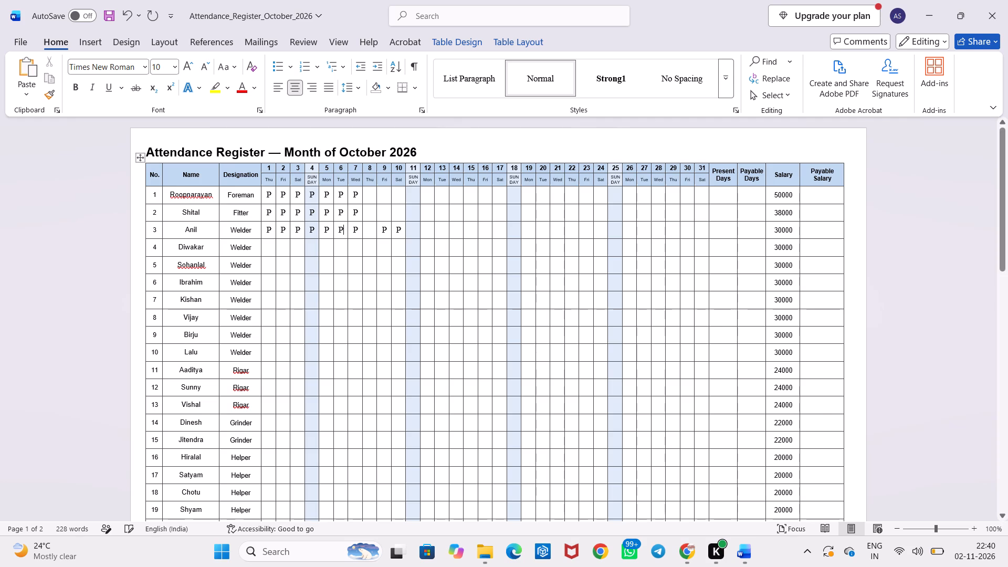
click(367, 230)
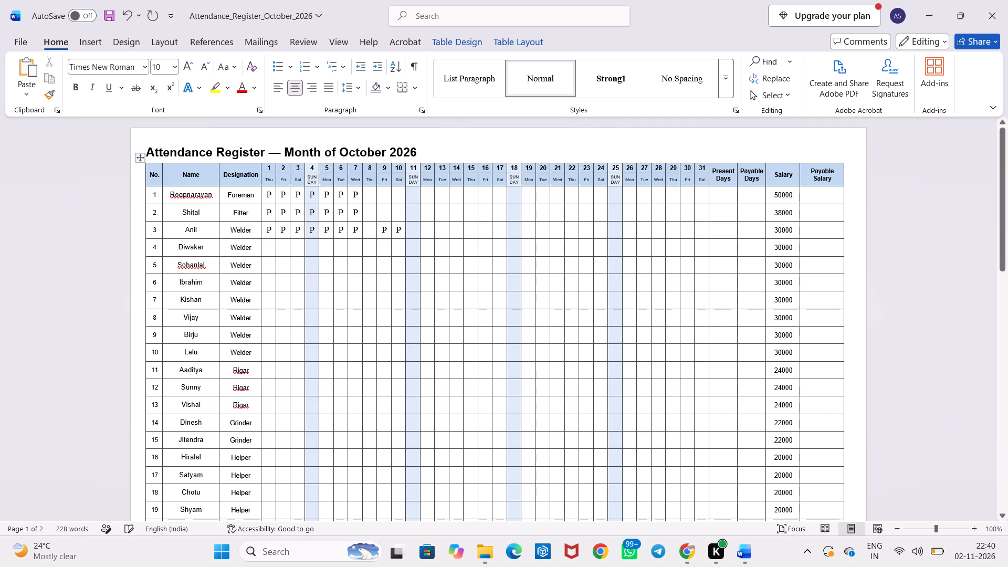
key(p)
Mark P for 1 to 7 October in row 4, reducing the doubled entry on the 5th to a single P.
click(270, 247)
key(p)
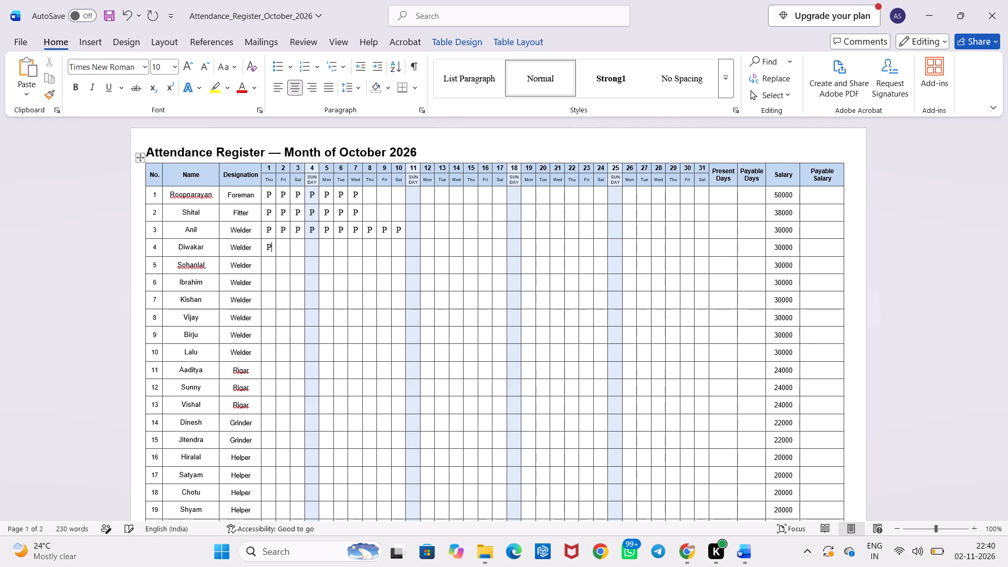
key(Tab)
key(p)
key(Tab)
key(p)
key(Tab)
key(p)
key(Tab)
text(PP)
key(Tab)
key(BackSpace)
key(BackSpace)
key(BackSpace)
key(BackSpace)
key(Left)
key(BackSpace)
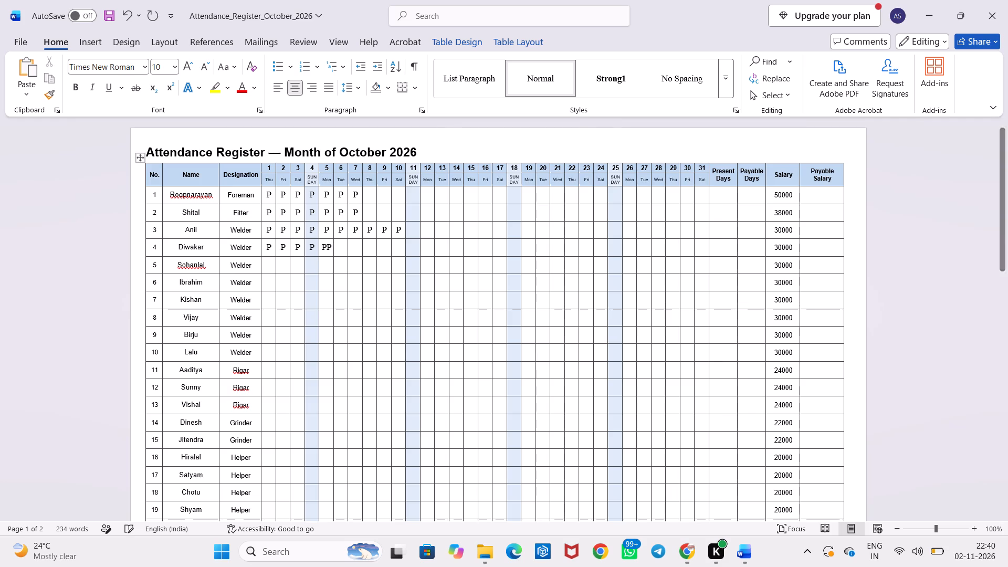
key(Tab)
key(p)
key(Tab)
key(p)
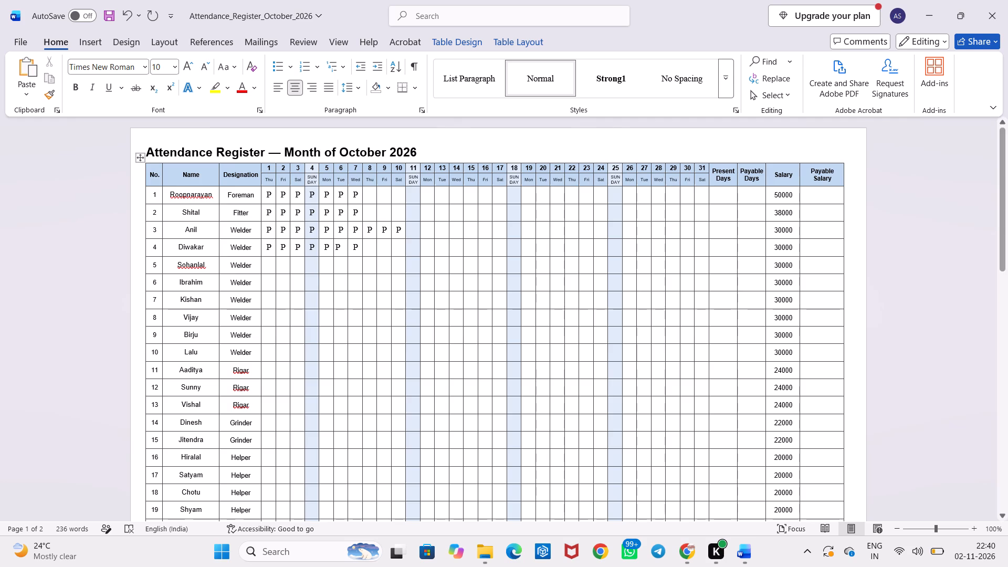
Fill row 5 with P for 1 to 10 October, entering PP on the 3rd.
click(269, 268)
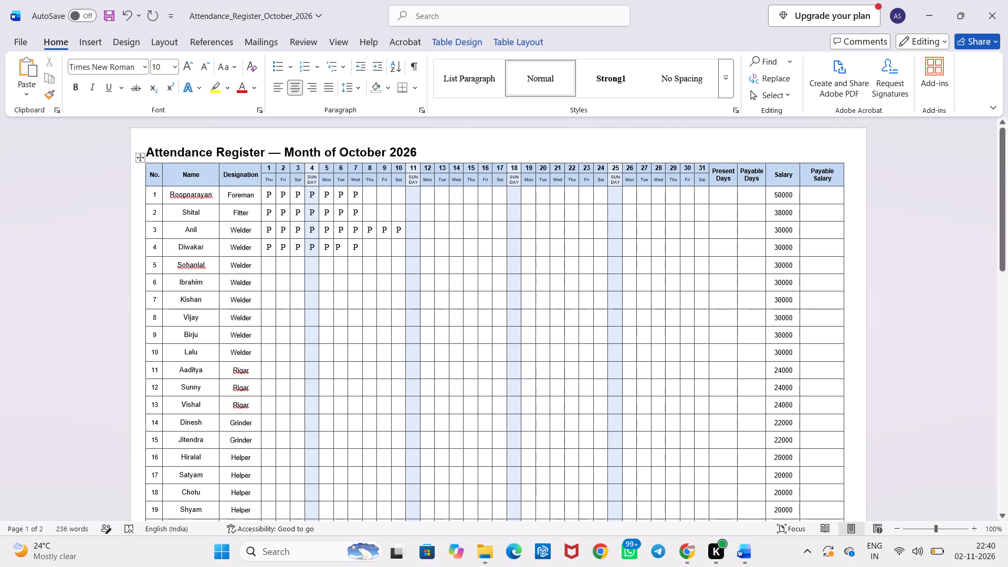
key(p)
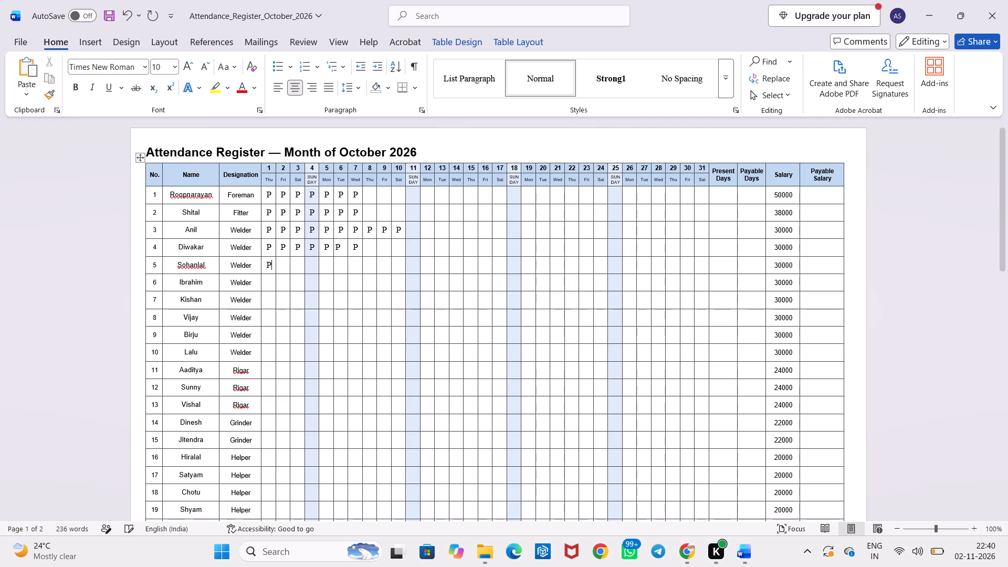
key(Tab)
key(p)
key(Tab)
text(PP)
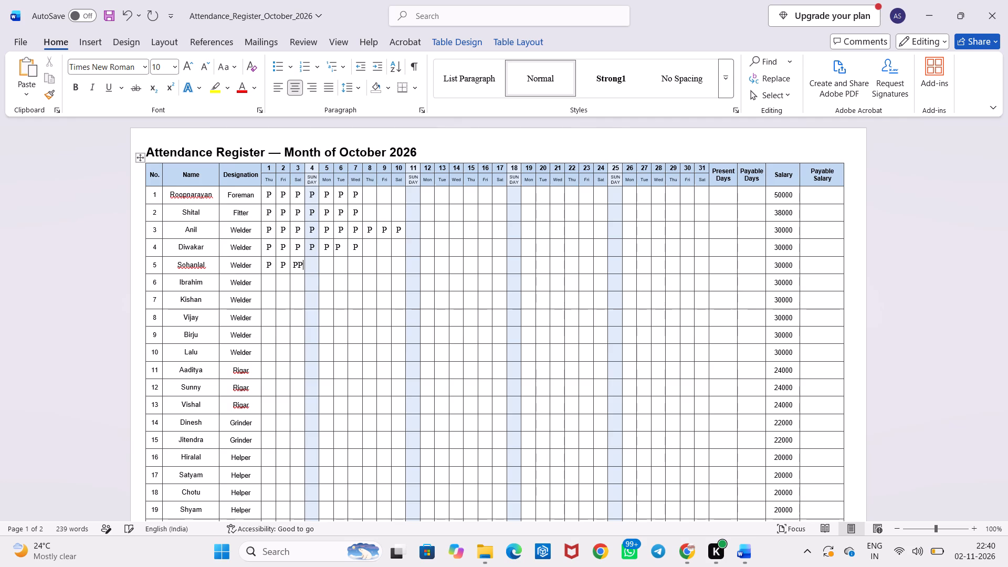
key(Tab)
key(p)
key(Tab)
key(p)
key(Tab)
key(p)
key(Tab)
key(p)
key(Tab)
key(p)
key(Tab)
key(p)
key(Tab)
key(p)
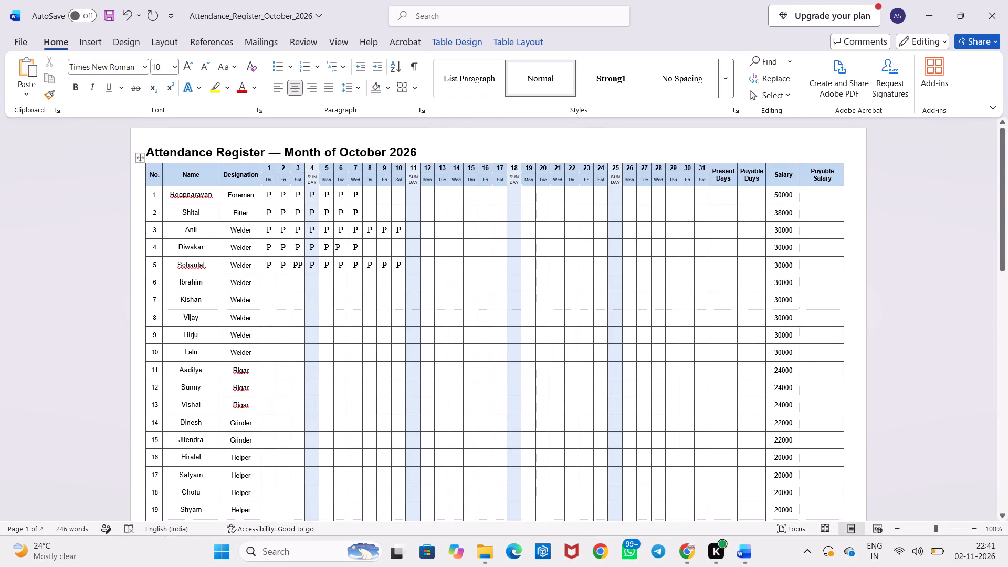
Skip Sunday 11 October in row 5 and mark P for 12 and 13 October.
click(426, 264)
key(p)
key(Tab)
key(p)
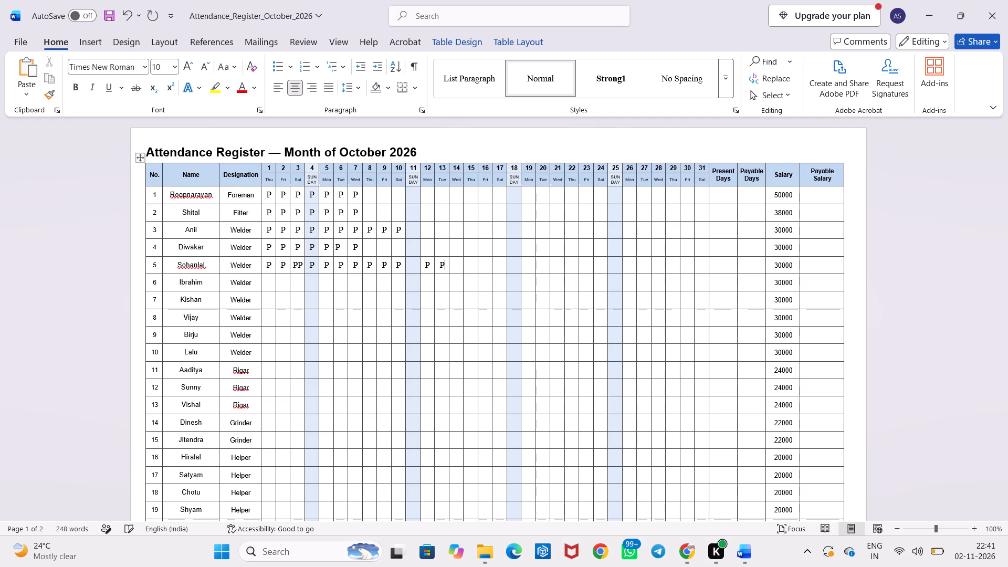
Mark row 6 with a single P for 1 and 2 October and PP for 3 October.
click(267, 281)
key(p)
text(PP)
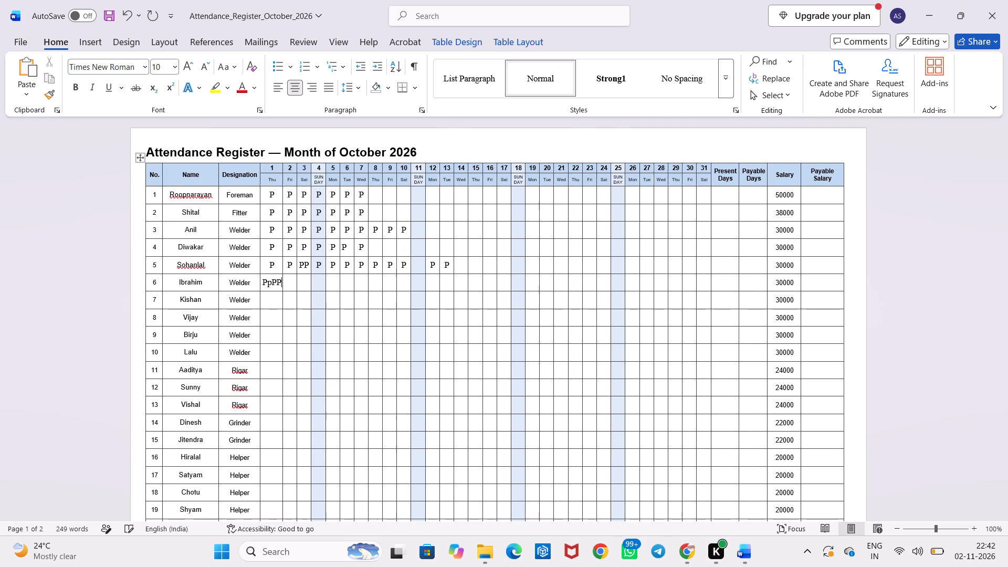
key(BackSpace)
key(BackSpace)
key(BackSpace)
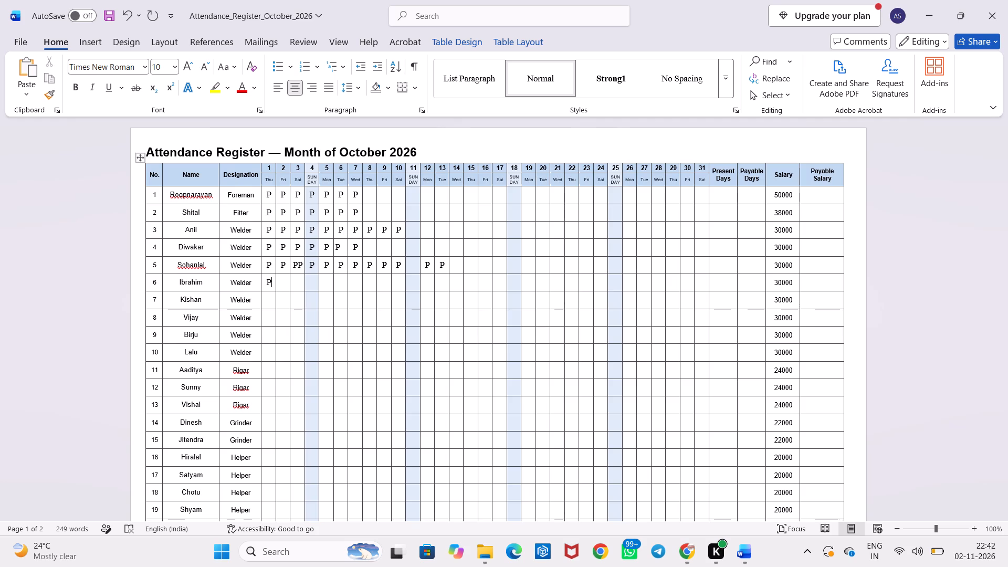
key(Tab)
key(p)
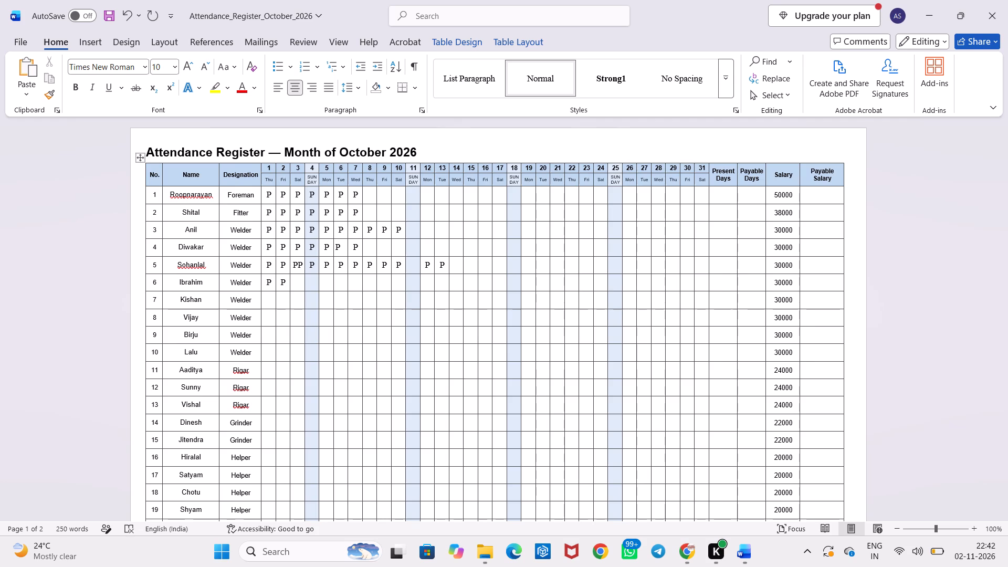
key(Tab)
text(PP)
Mark P for 4 to 6 October in row 6, reducing the doubled entry on the 6th to a single P.
key(Tab)
key(p)
key(Tab)
key(p)
key(Tab)
text(PP)
key(Tab)
key(BackSpace)
key(BackSpace)
key(Left)
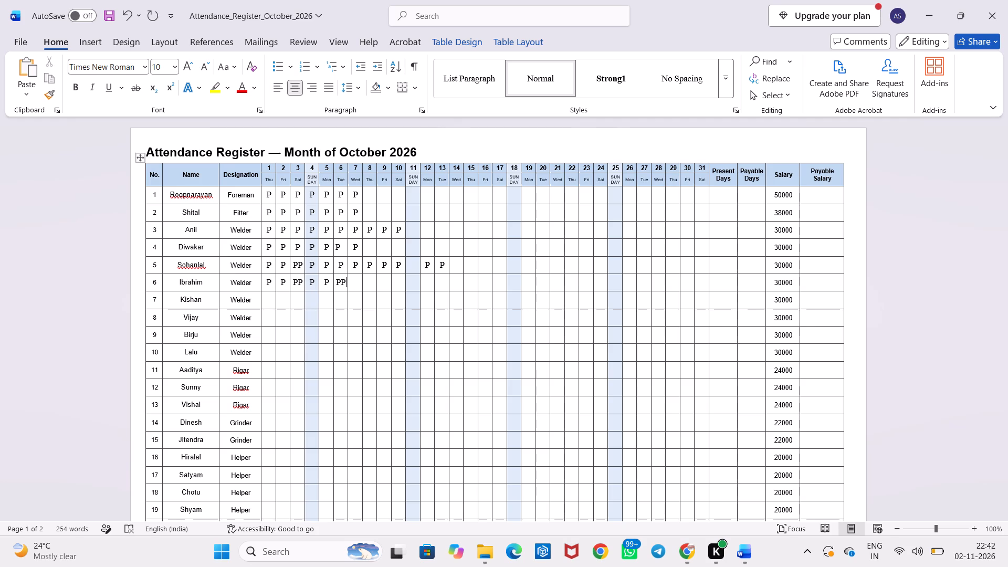
key(BackSpace)
Mark P for 7 to 10 October in row 6, skip Sunday 11 October, and mark P for 12 and 13 October.
key(Tab)
key(p)
key(Tab)
key(p)
key(Tab)
key(p)
key(Tab)
key(p)
key(Tab)
key(Tab)
key(p)
key(Tab)
key(p)
key(Right)
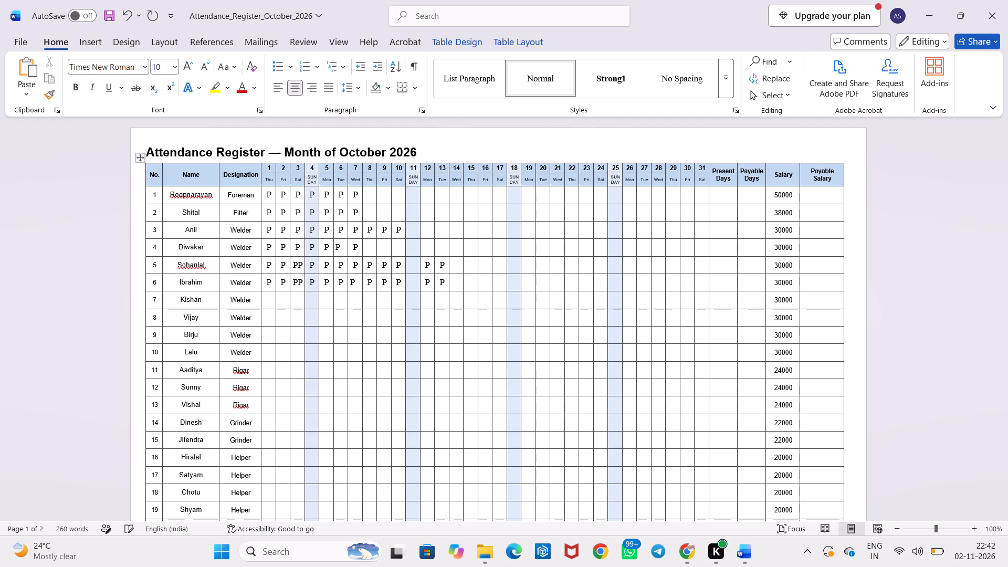
Fill row 7 with P for 1 to 3 October and A for Sunday 4 October.
click(268, 304)
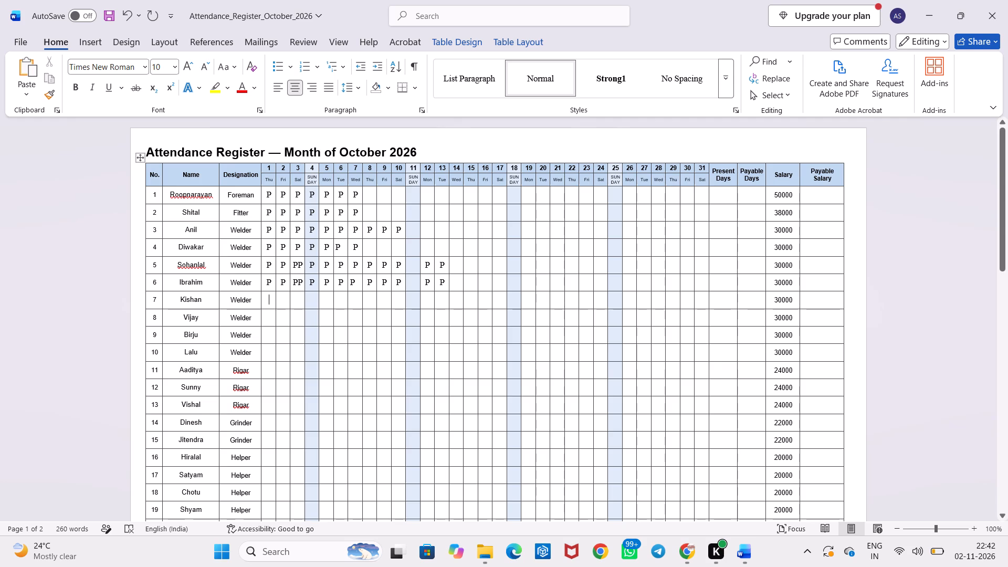
key(p)
key(Tab)
key(p)
key(Tab)
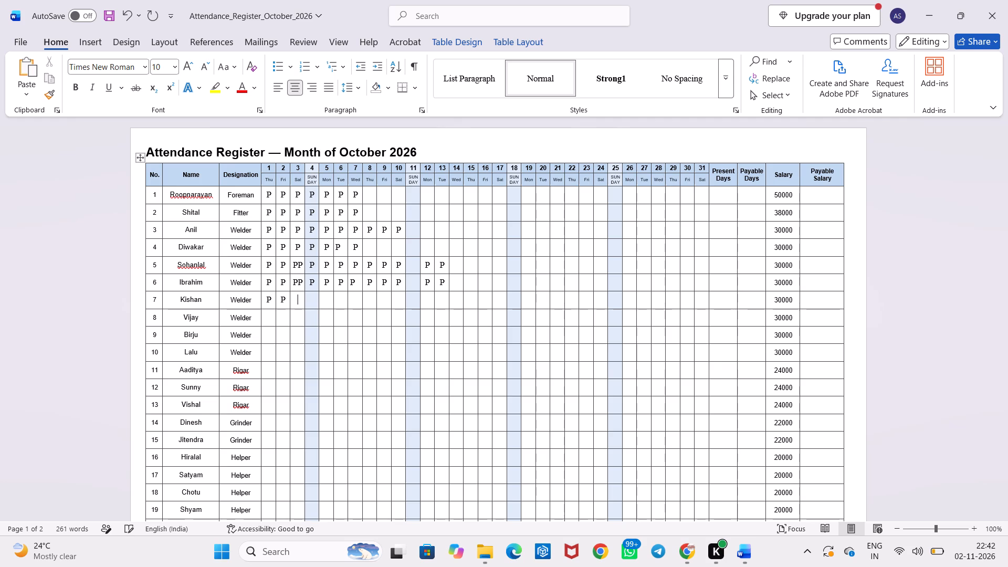
key(p)
key(Tab)
key(a)
Mark row 8 with a single P for 1 and 2 October and PP for 3 October.
click(267, 320)
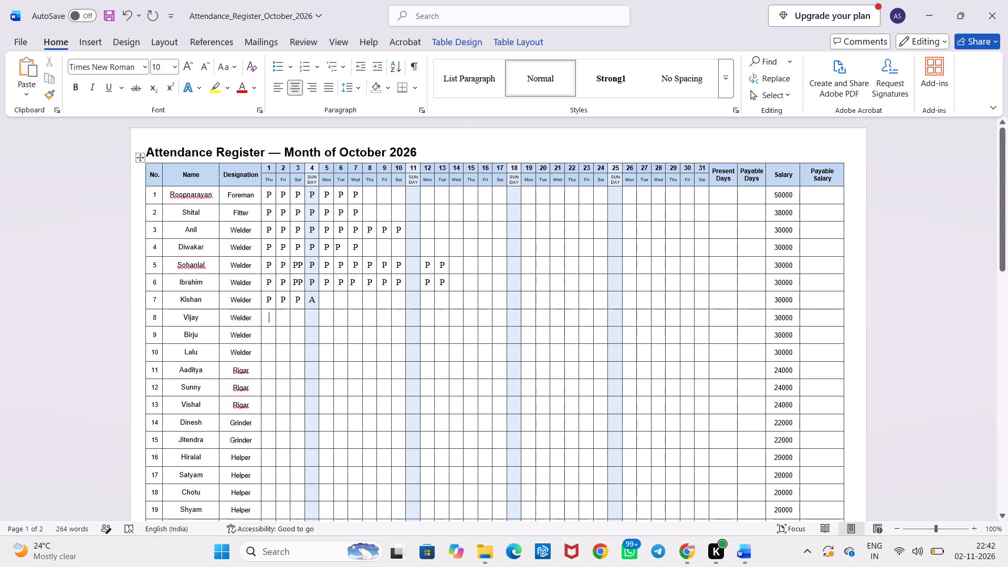
key(p)
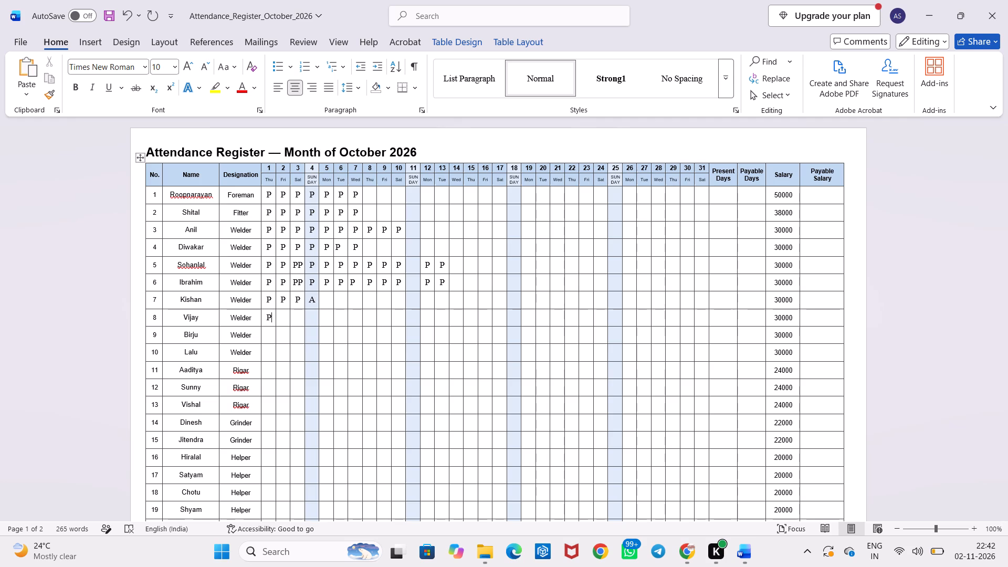
key(p)
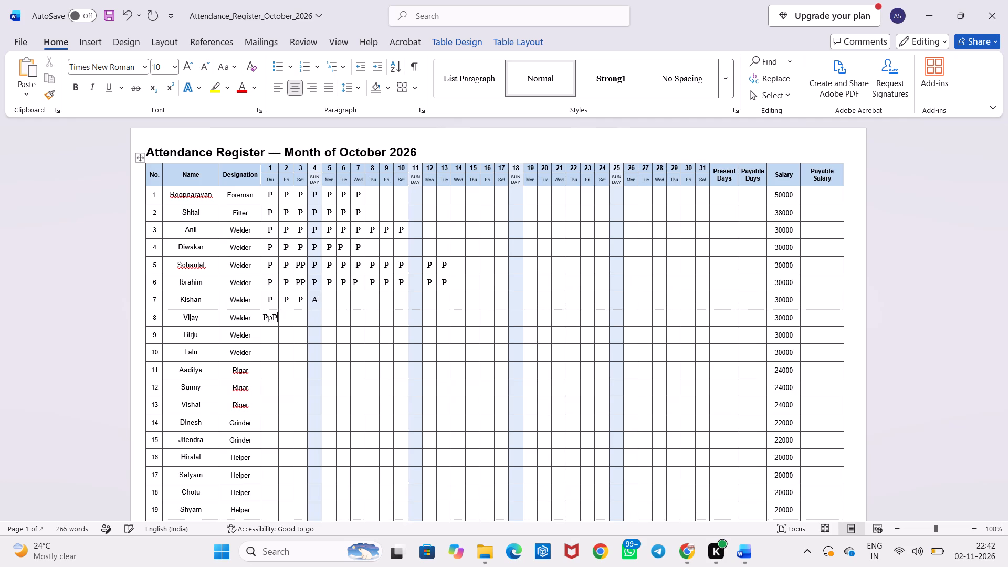
key(BackSpace)
key(BackSpace)
key(Tab)
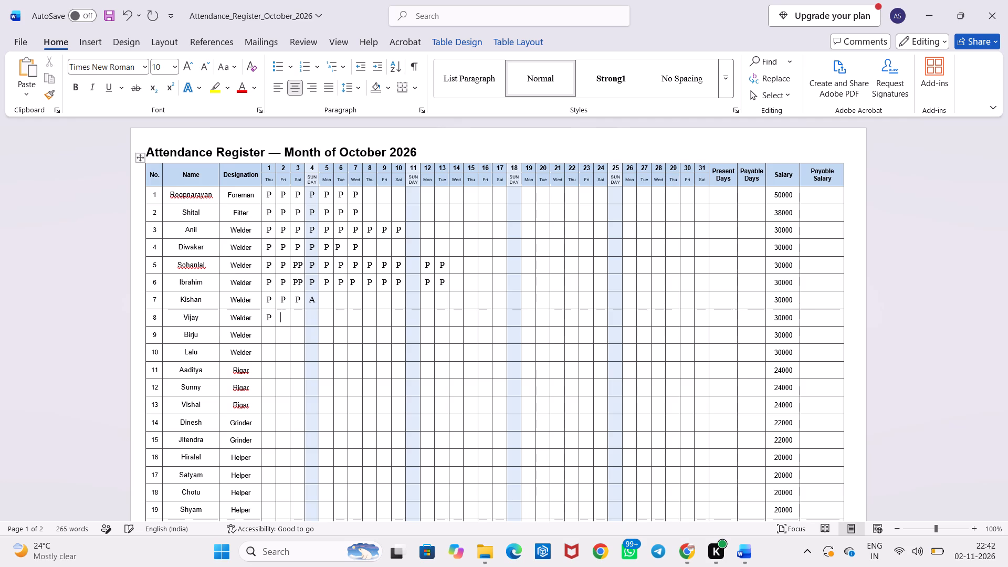
key(p)
key(Tab)
text(PP)
Mark P in row 8 for each day from 4 to 10 October.
key(Tab)
key(p)
key(Tab)
key(p)
key(Tab)
key(p)
key(Tab)
key(p)
key(Tab)
key(p)
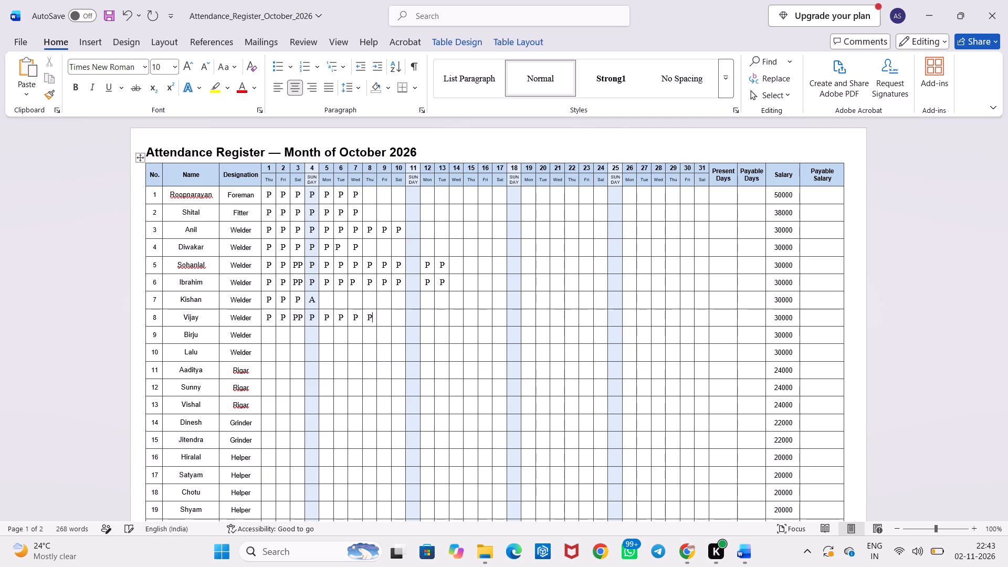
key(Tab)
key(p)
key(Tab)
key(p)
Mark P in row 8 for 11 to 13 October, including Sunday the 11th.
key(Tab)
key(p)
key(Tab)
key(p)
key(Tab)
key(p)
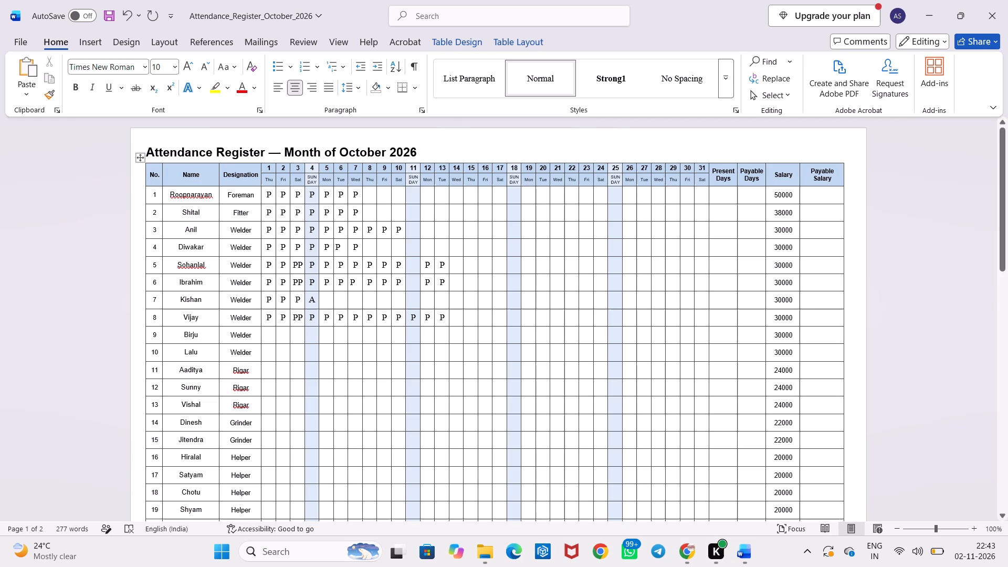
Mark row 9 with P for 1 and 2 October and PP for 3 October.
click(268, 333)
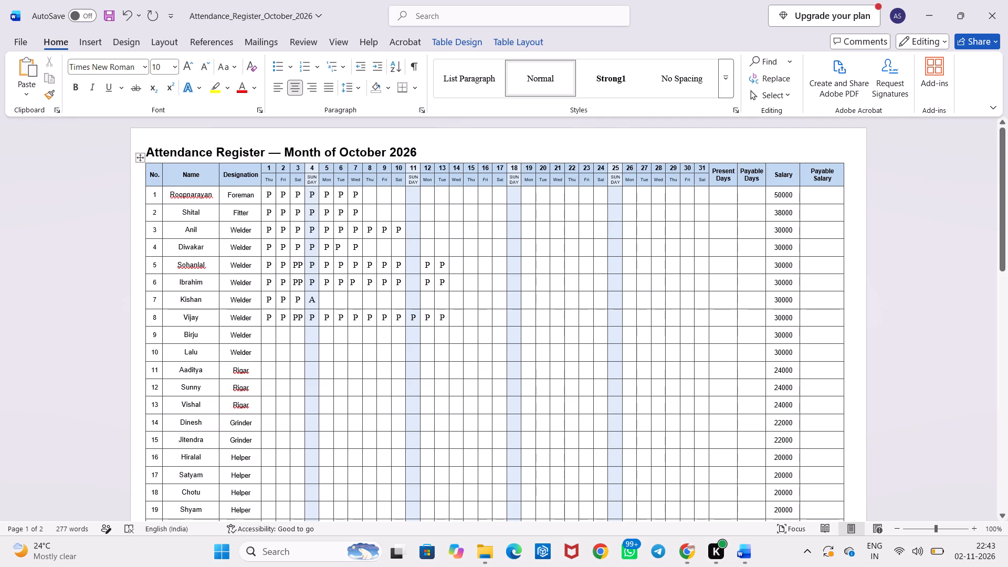
key(p)
key(Tab)
key(p)
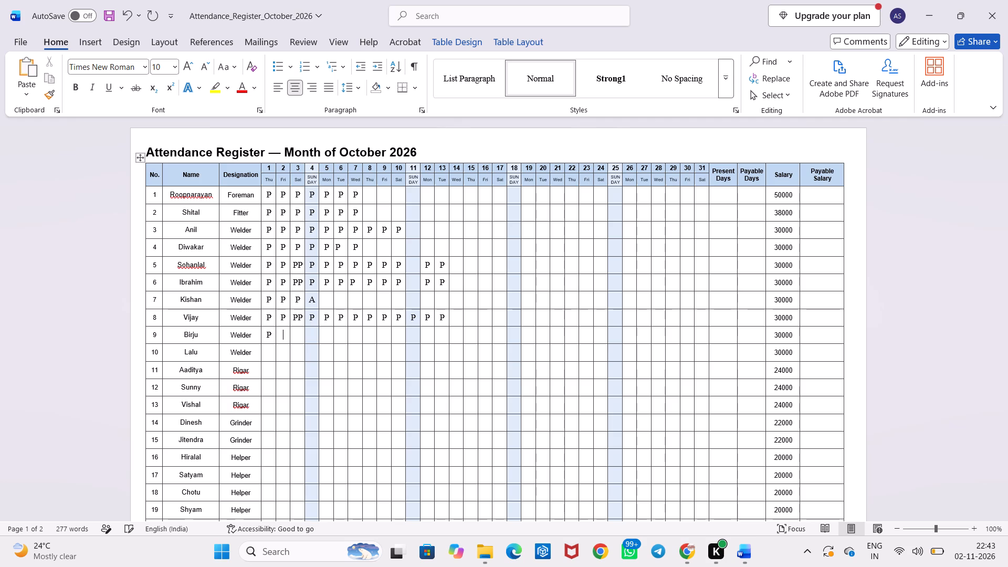
key(Tab)
text(PP)
Mark P in row 9 for each day from 4 to 10 October.
key(Tab)
key(p)
key(Tab)
key(p)
key(Tab)
key(p)
key(Tab)
key(p)
key(Tab)
key(p)
key(Tab)
key(p)
key(Tab)
key(p)
Mark P in row 9 for 11 to 13 October, including Sunday the 11th.
key(Tab)
key(p)
key(Tab)
key(p)
key(Tab)
key(p)
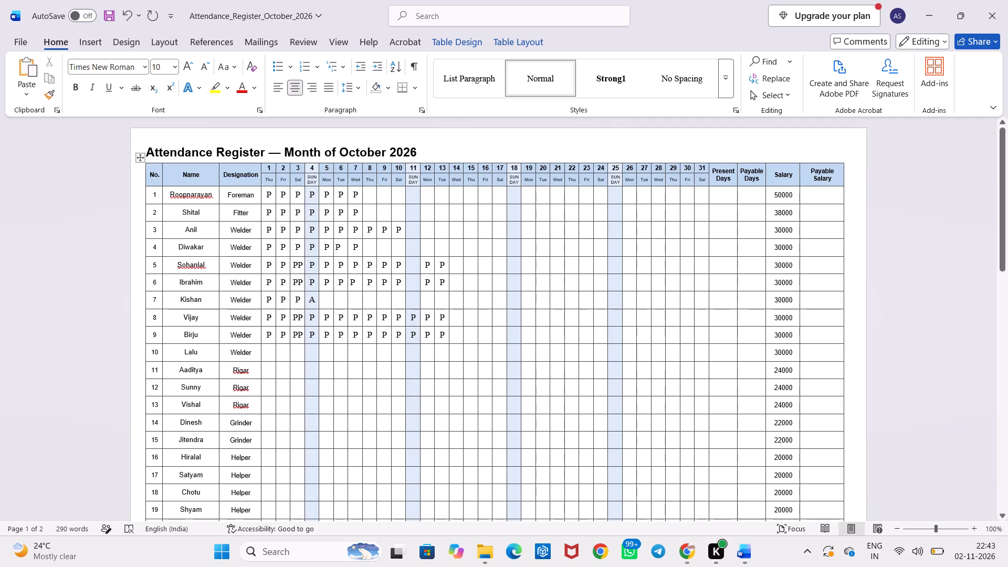
Mark P in row 10 for each day from 1 to 7 October, including Sunday the 4th.
click(270, 352)
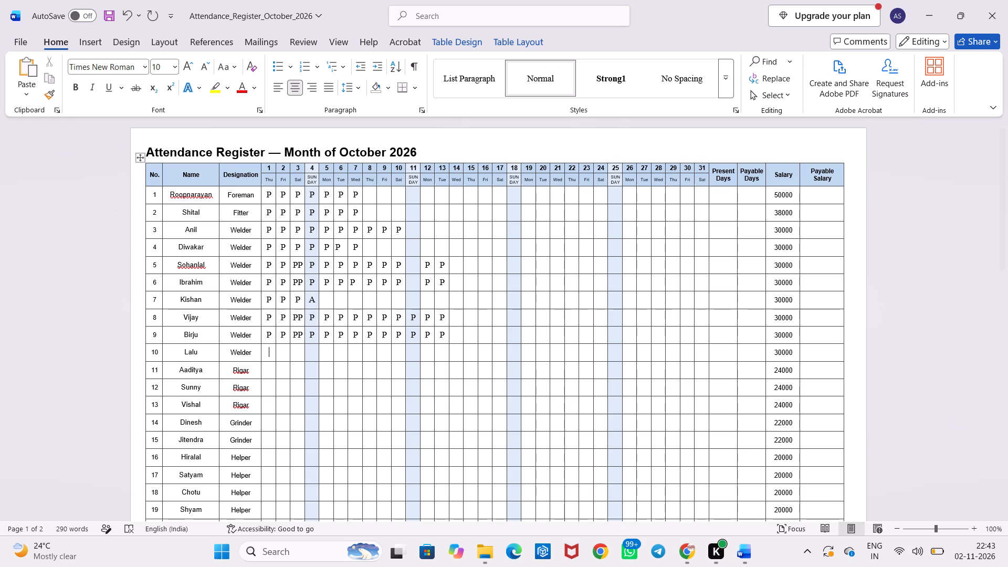
key(p)
key(Tab)
key(p)
key(Tab)
key(p)
key(Tab)
key(p)
key(Tab)
key(p)
key(Tab)
key(p)
key(Tab)
key(p)
Mark P in row 10 for each day from 8 to 13 October, including Sunday the 11th.
key(Tab)
key(p)
key(Tab)
key(p)
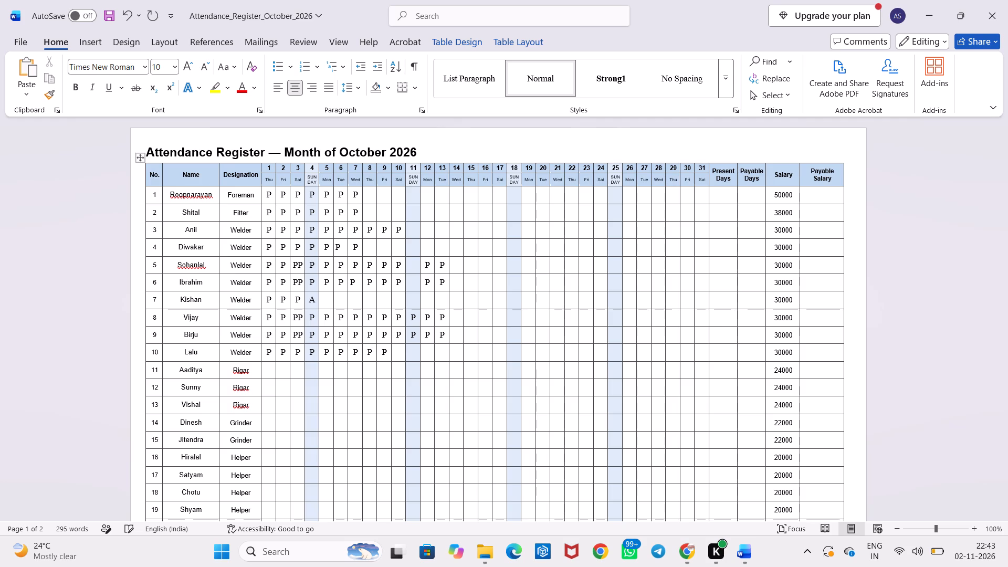
key(Tab)
key(p)
key(Tab)
key(p)
key(Tab)
key(p)
key(Tab)
key(p)
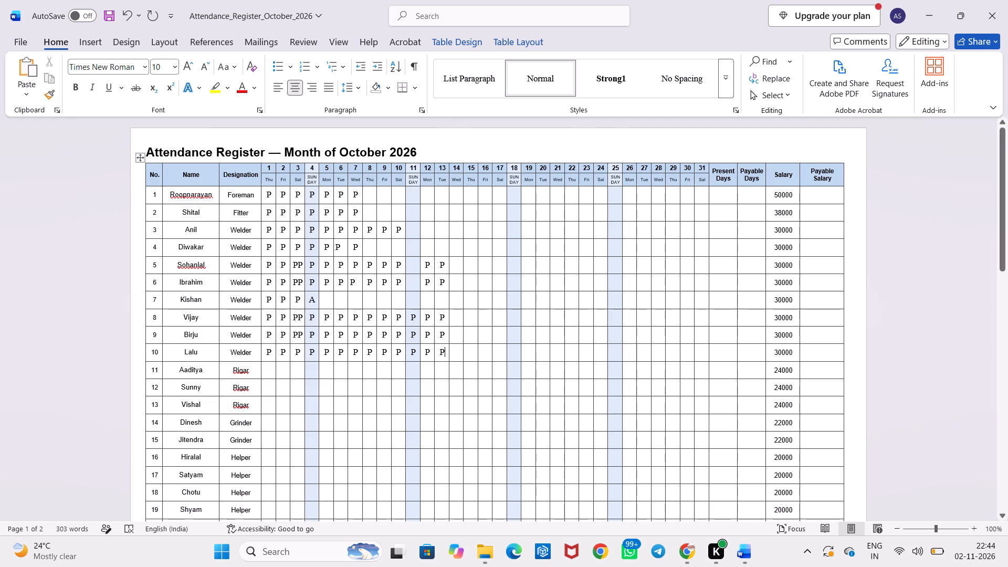
Mark P in row 11 for each day from 1 to 7 October, including Sunday the 4th.
click(266, 369)
key(p)
key(Tab)
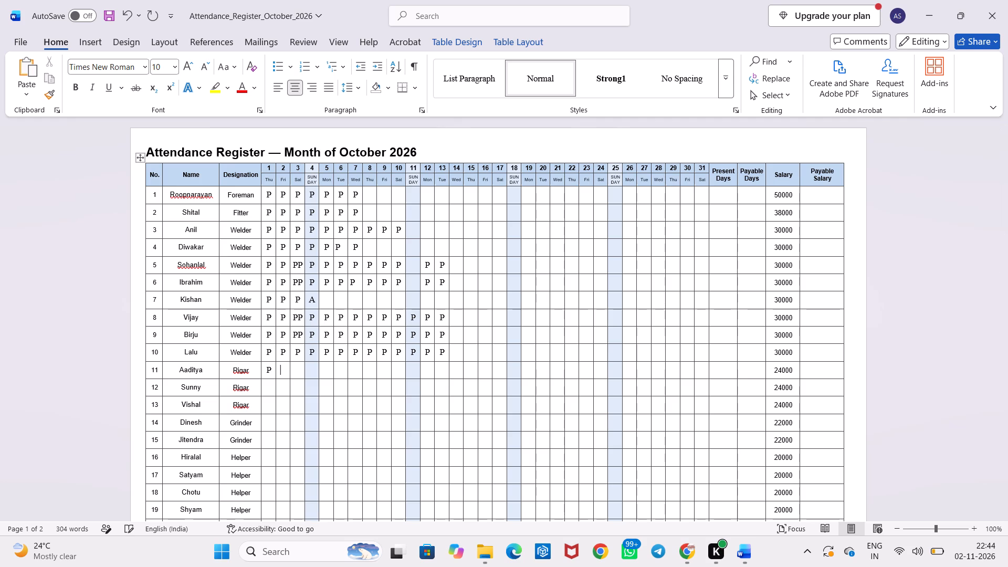
key(p)
key(Tab)
key(p)
key(Tab)
key(p)
key(Tab)
key(p)
key(Tab)
key(p)
key(Tab)
key(p)
Mark P in row 12 for each day from 1 to 4 October, including Sunday the 4th.
key(Down)
key(Left)
key(Left)
key(Left)
key(Left)
key(Left)
key(Left)
key(Left)
key(Right)
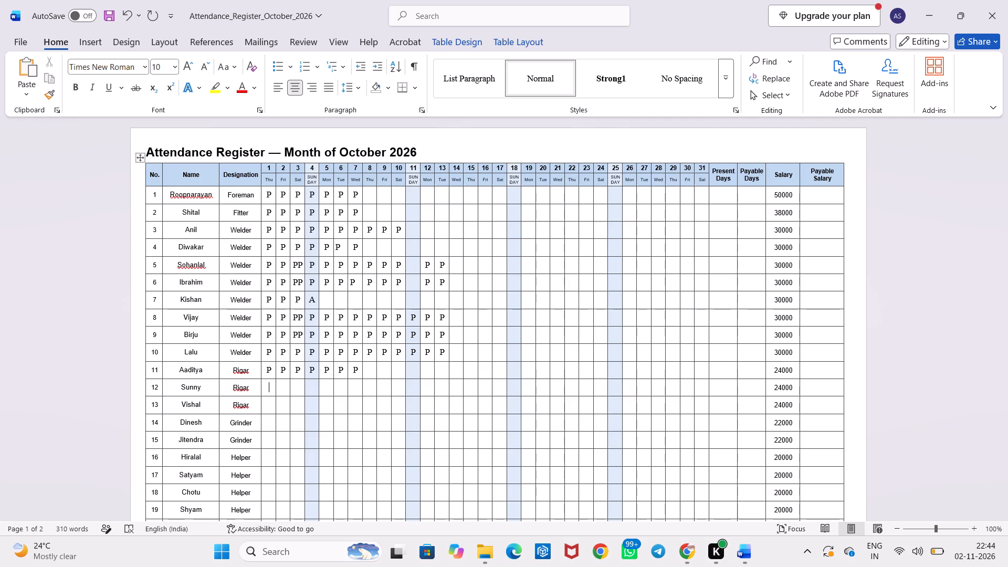
key(p)
key(Tab)
key(p)
key(Tab)
key(p)
key(Tab)
key(p)
Mark P in row 12 for each day from 5 to 7 October.
key(Tab)
key(p)
key(Tab)
key(p)
key(Tab)
key(p)
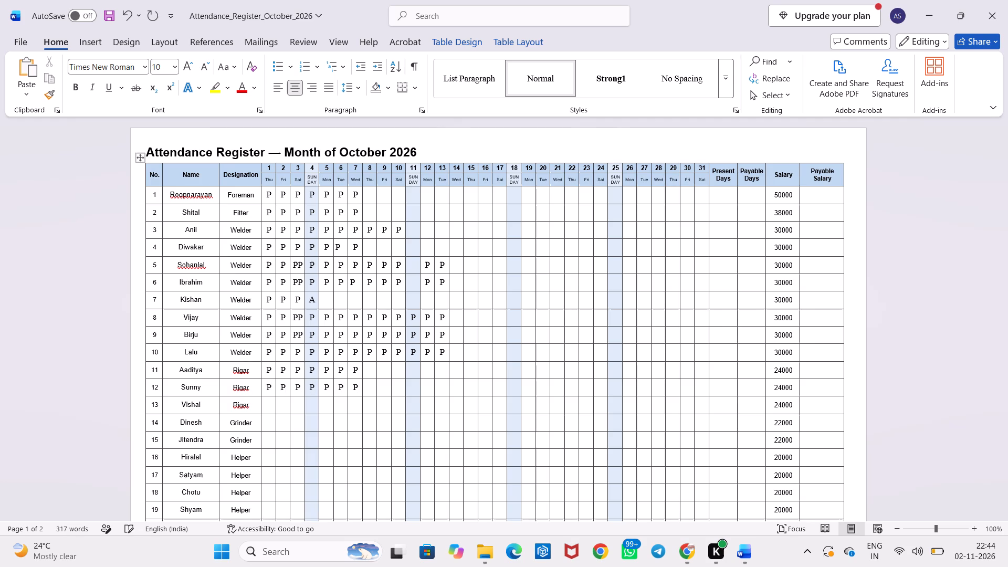
Mark row 13 with P for 1 to 3 October and A for Sunday 4 October.
click(269, 408)
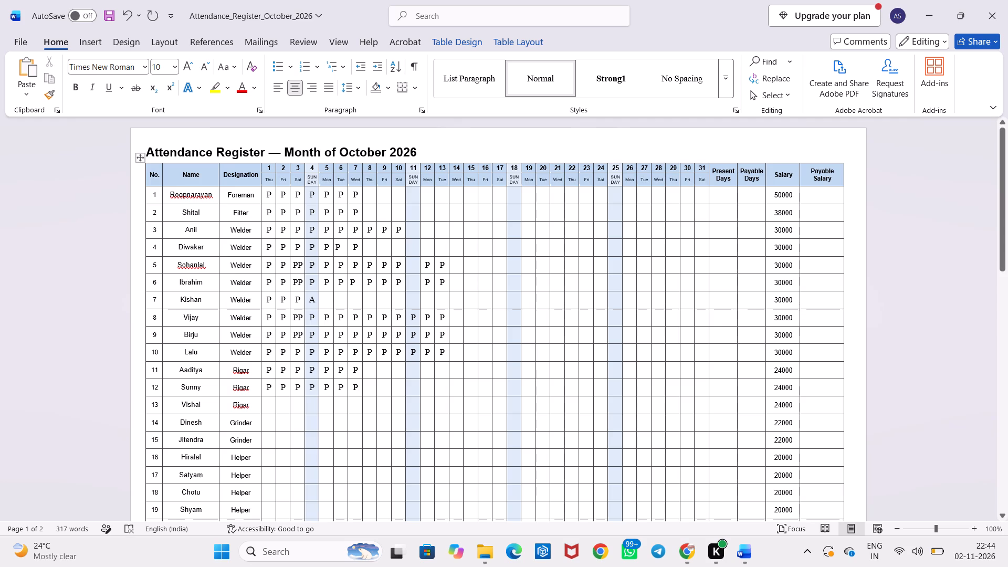
key(p)
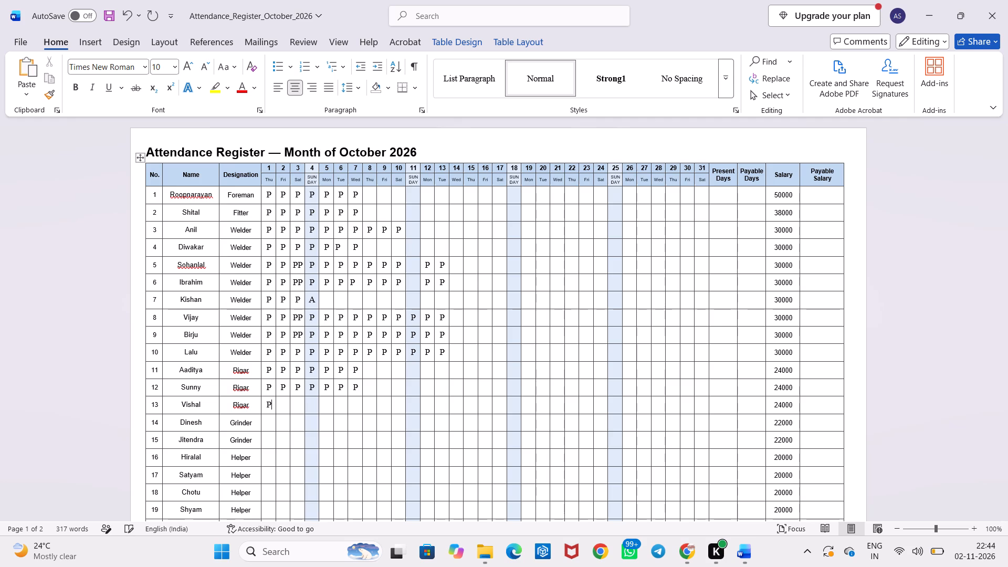
key(Tab)
key(p)
key(Tab)
key(p)
key(Tab)
key(a)
Mark P in row 13 for each day from 5 to 10 October.
key(Tab)
key(p)
key(Tab)
key(p)
key(Tab)
key(p)
key(Tab)
key(p)
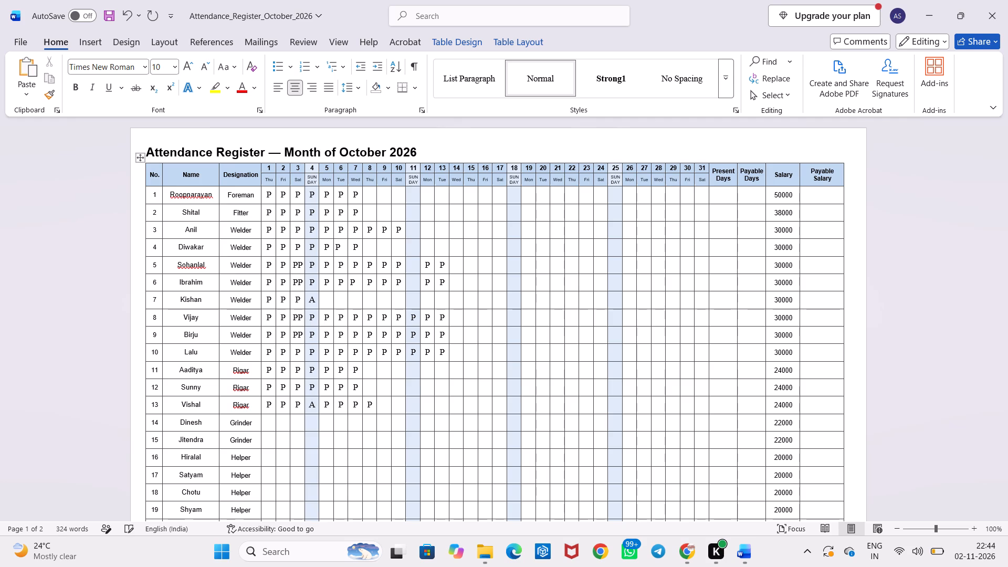
key(Tab)
key(p)
key(Tab)
key(p)
Enter a period in row 13 for Sunday 11 October and P for 12 and 13 October.
key(Tab)
key(period)
key(Tab)
key(p)
key(Tab)
key(p)
Mark row 14 with P for 1 and 2 October and A for 3 October.
click(270, 422)
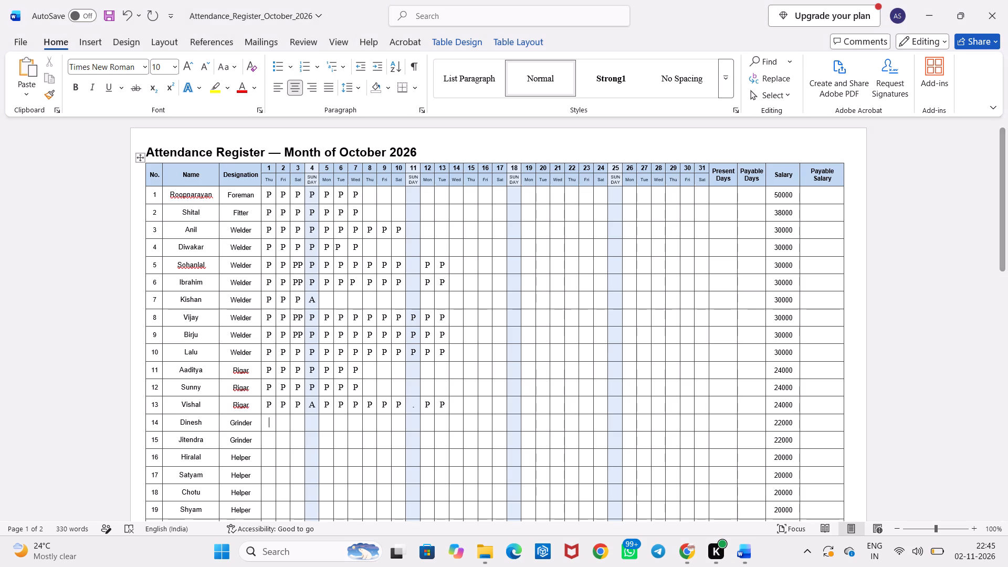
key(p)
key(Tab)
text(PP)
key(BackSpace)
key(Tab)
key(p)
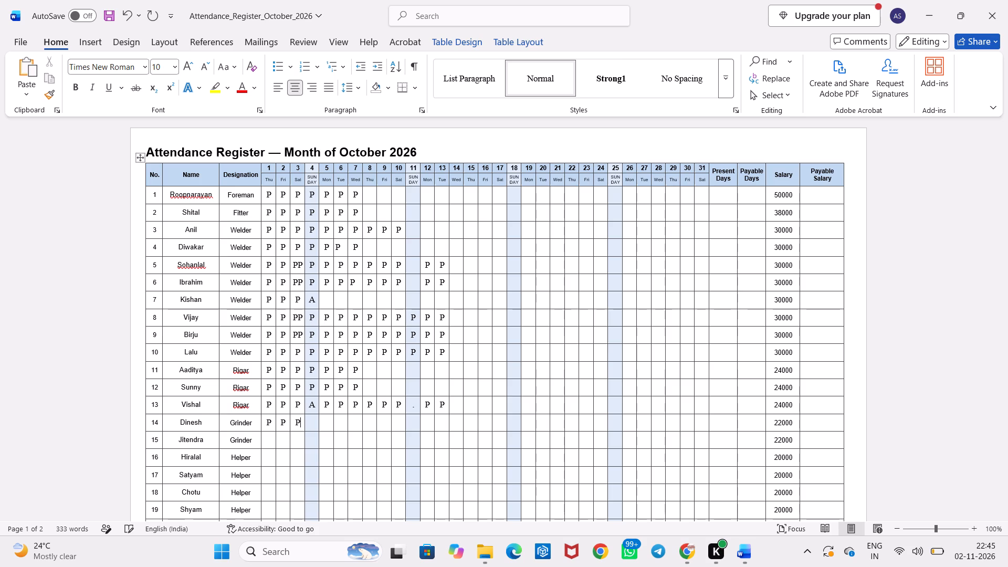
key(BackSpace)
key(a)
Mark P in row 14 for each day from 4 to 10 October, including Sunday the 4th.
key(Tab)
key(p)
key(Tab)
key(p)
key(Tab)
key(p)
key(Tab)
key(p)
key(Tab)
key(p)
key(Tab)
key(p)
key(Tab)
key(p)
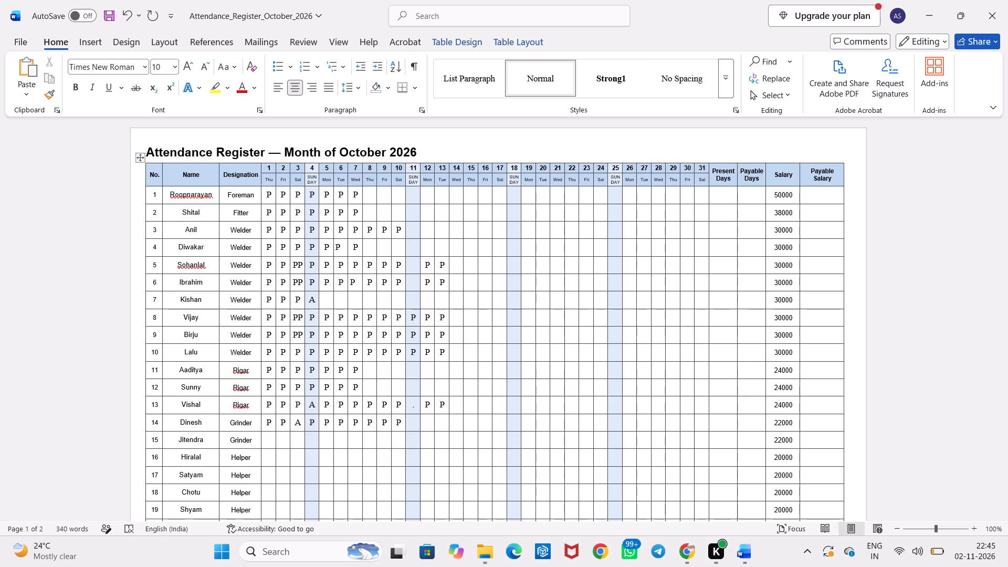
Mark row 14 with a period for Sunday 11 October, A for 12 October and P for 13 October.
key(period)
key(BackSpace)
key(Tab)
key(period)
key(Tab)
key(a)
key(Tab)
key(p)
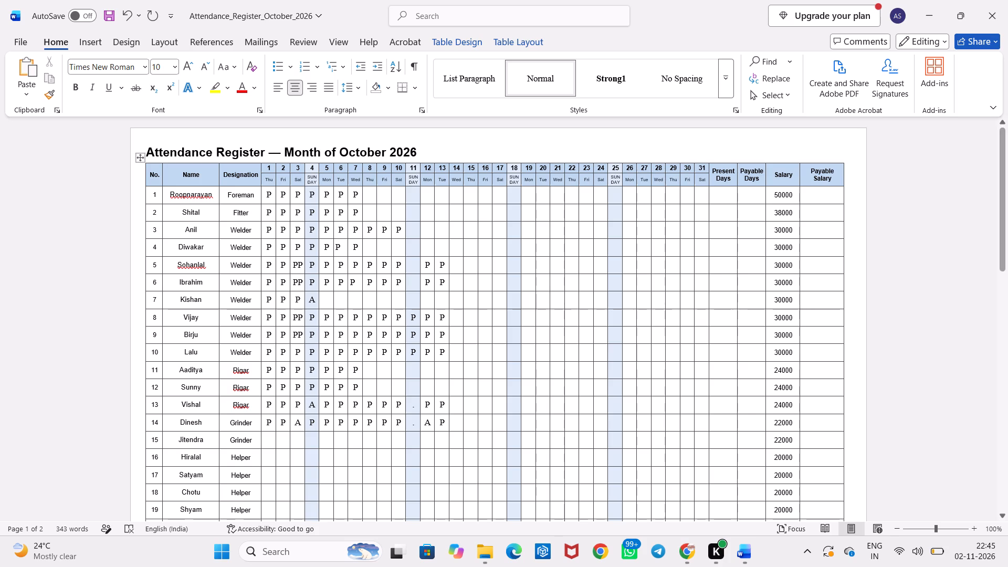
Mark P in row 15 for each day from 1 to 4 October, including Sunday the 4th.
click(268, 442)
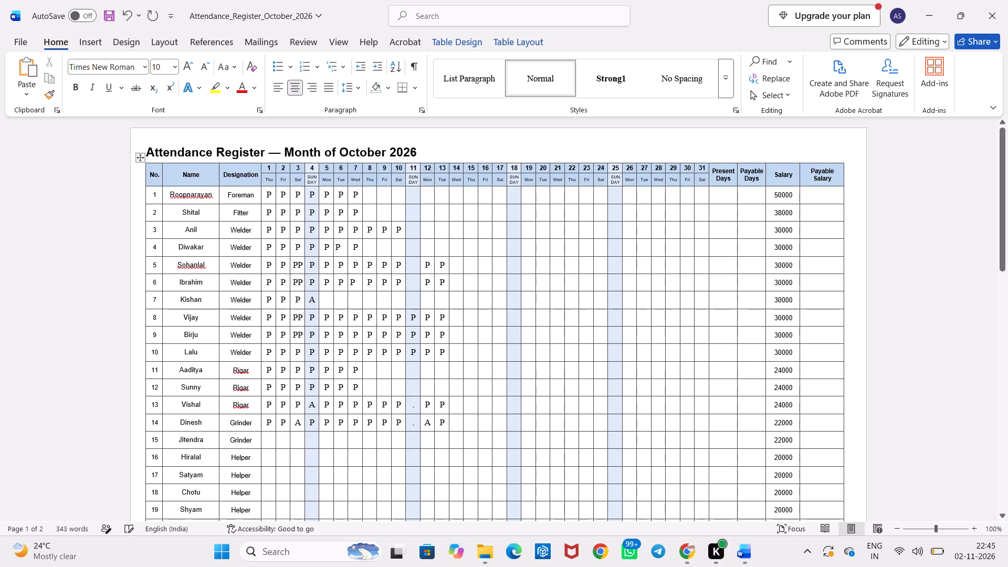
key(p)
key(Tab)
key(p)
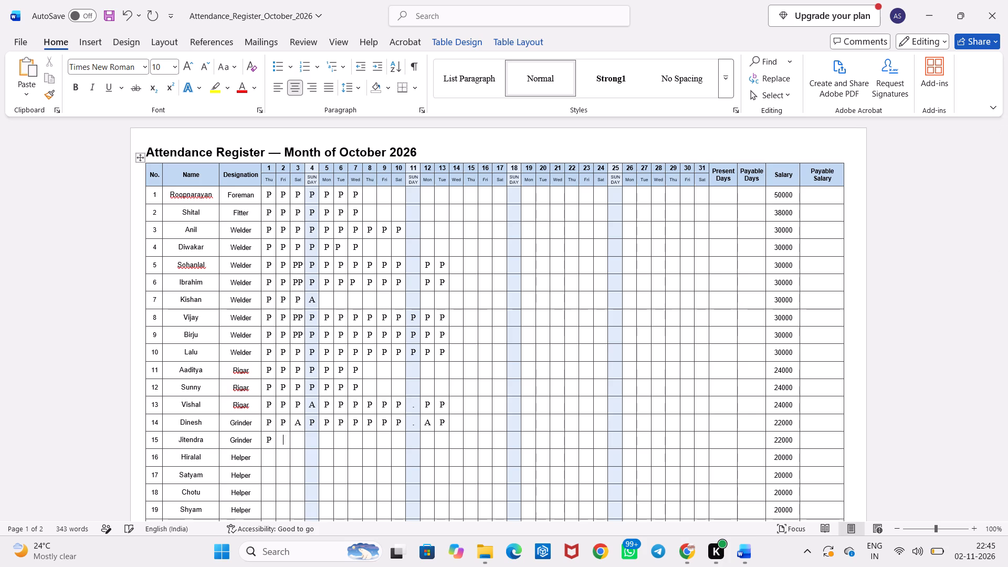
key(Tab)
key(p)
key(Tab)
key(p)
key(Tab)
Mark P in row 15 for each day from 5 to 10 October.
key(p)
key(Tab)
key(p)
key(Tab)
key(p)
key(Tab)
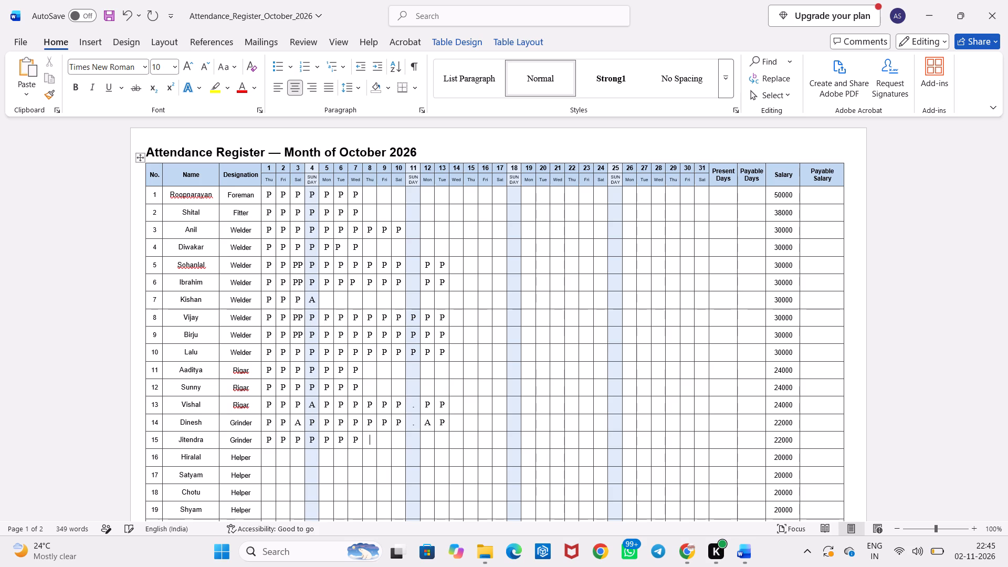
key(p)
key(Tab)
key(p)
key(Tab)
key(p)
key(Tab)
Mark row 15 with a period for Sunday 11 October, A for 12 October and P for 13 October.
key(period)
key(Tab)
key(a)
key(Tab)
key(p)
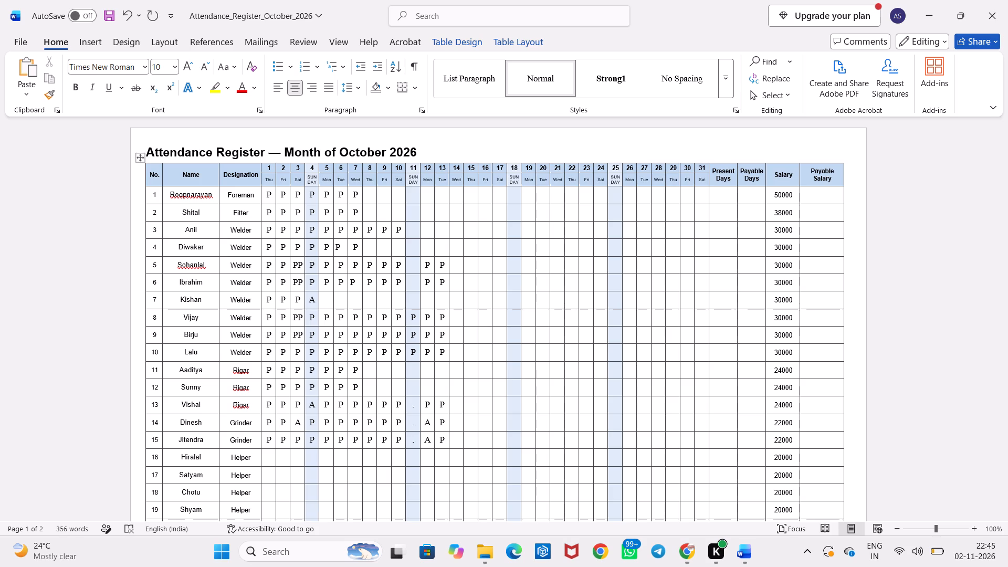
Change the 12 October mark in row 15 to P.
key(Left)
key(Left)
key(BackSpace)
key(p)
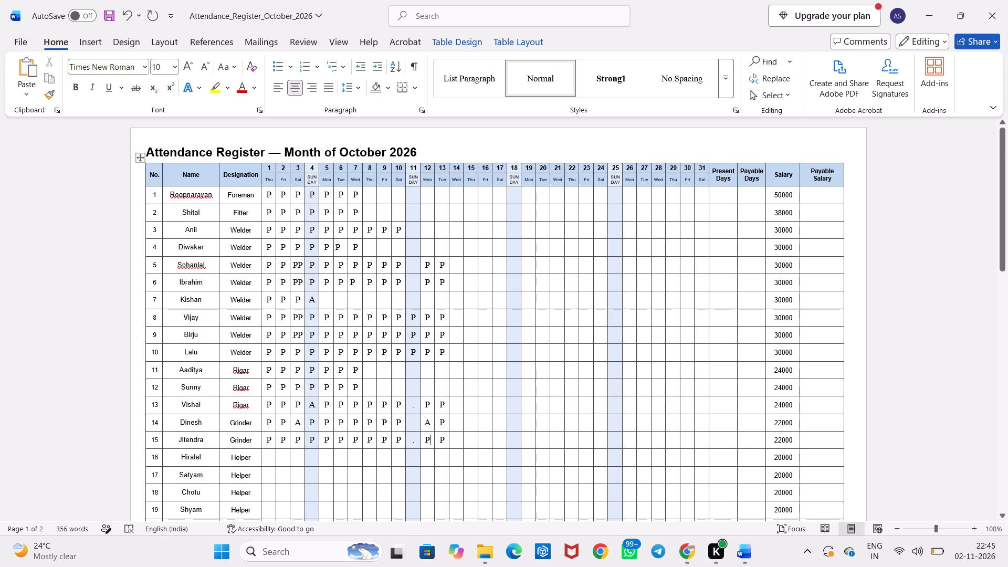
Mark P in row 16 for each day from 1 to 4 October, including Sunday the 4th.
click(267, 458)
key(p)
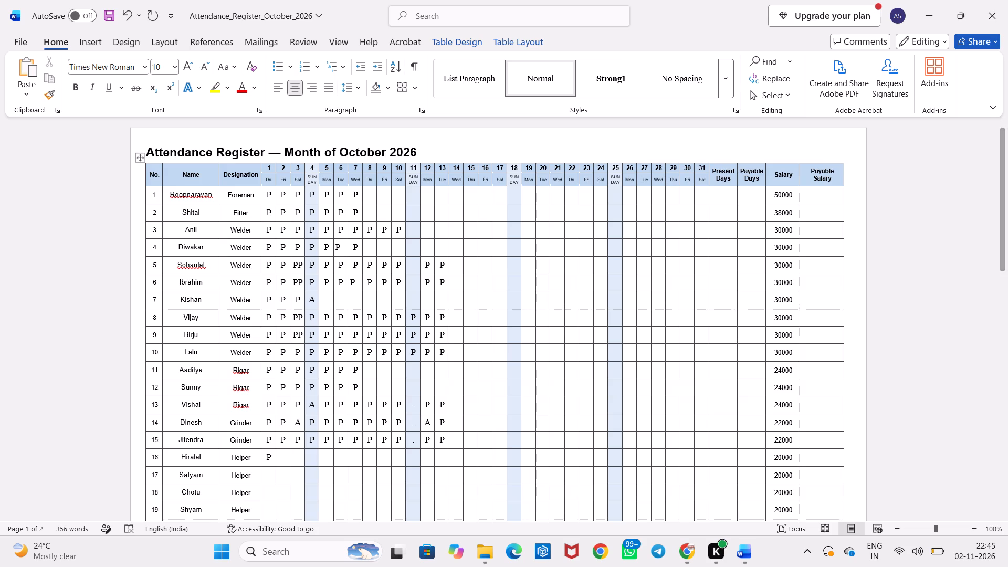
key(Tab)
key(p)
key(Tab)
key(p)
key(Tab)
key(p)
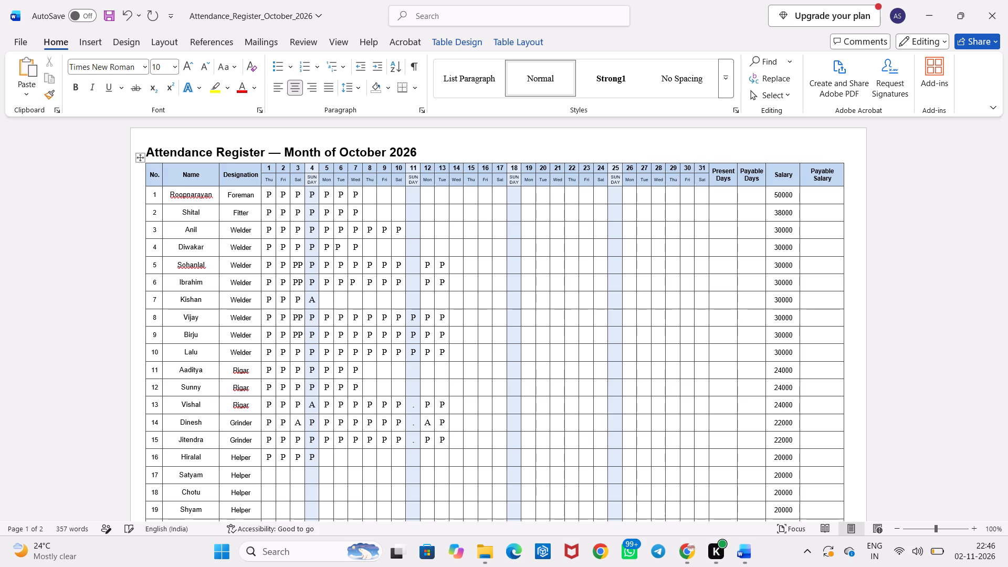
Mark P in row 16 for each day from 5 to 10 October.
key(Tab)
key(p)
key(Tab)
key(p)
key(Tab)
key(p)
key(Tab)
key(p)
key(Tab)
key(p)
key(Tab)
key(p)
Skip Sunday 11 October in row 16 and mark P for 12 and 13 October.
key(Tab)
key(Tab)
key(p)
key(Tab)
key(p)
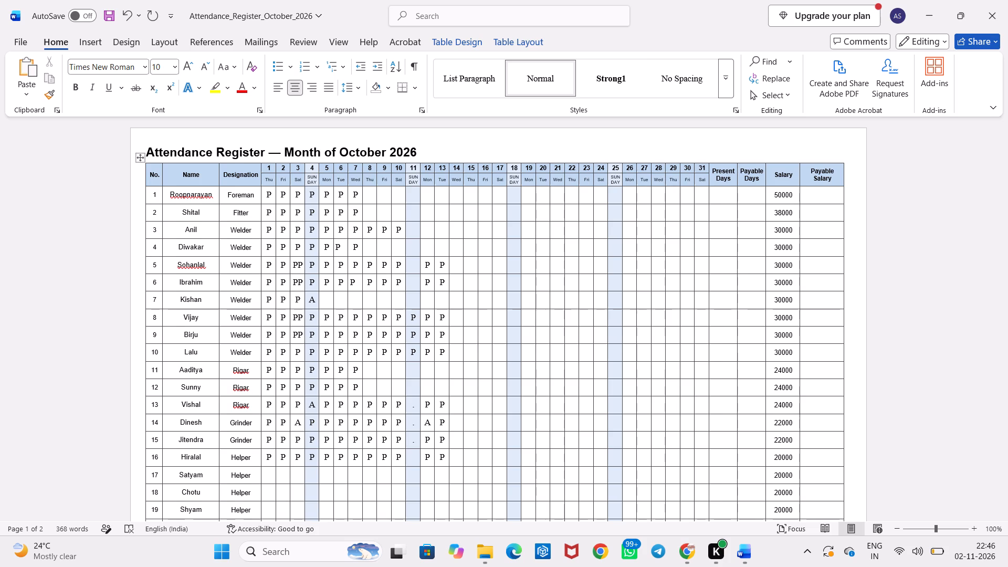
Mark P in row 17 for each day from 1 to 5 October, including Sunday the 4th.
click(274, 464)
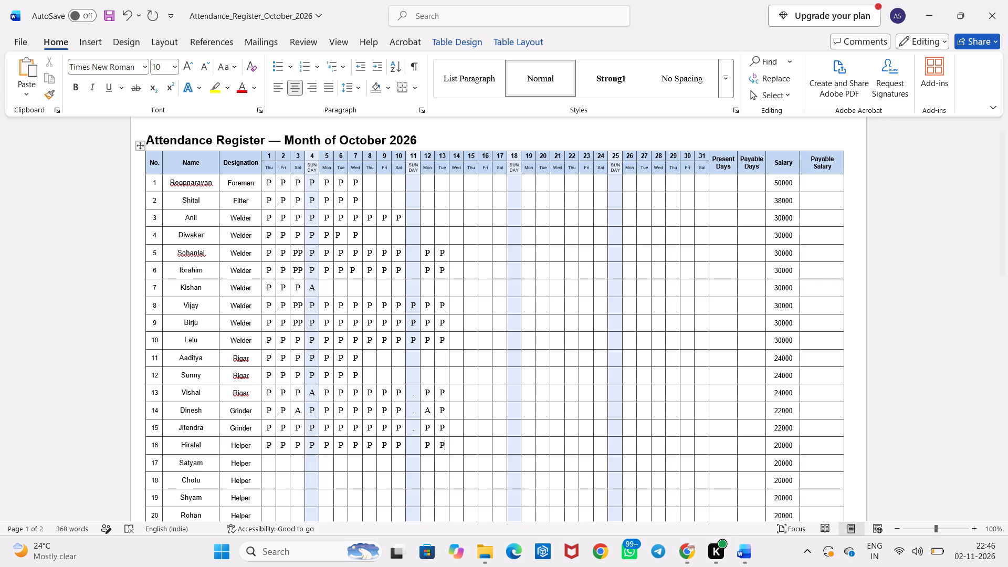
click(269, 464)
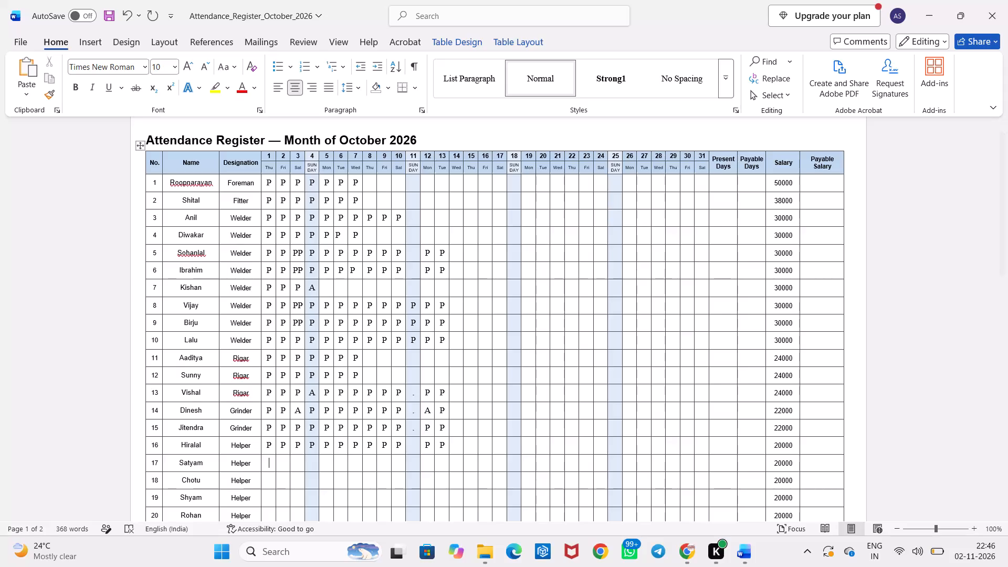
key(p)
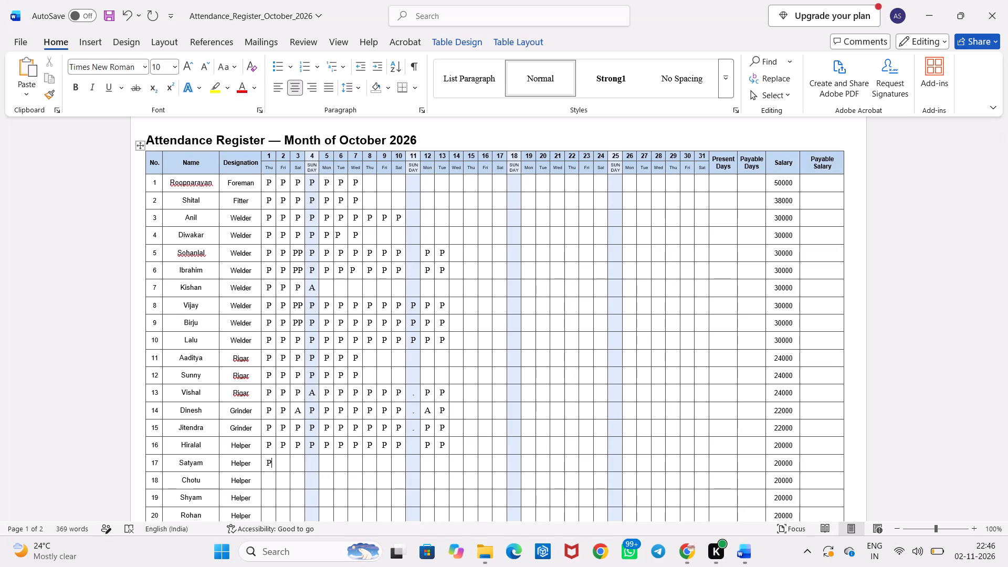
key(Tab)
key(p)
key(Tab)
key(p)
key(Tab)
key(p)
key(Tab)
key(p)
key(Tab)
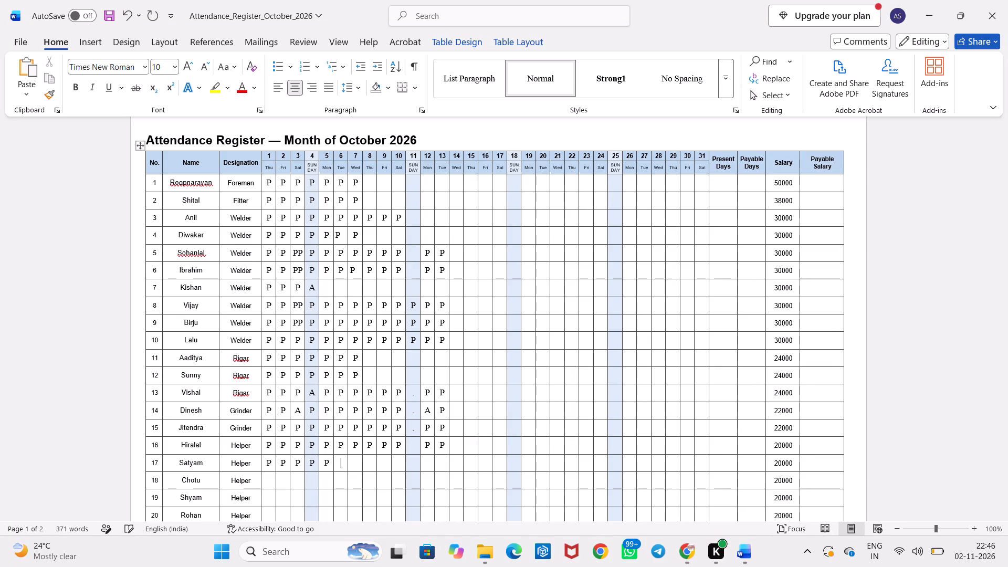
Mark row 17 with P for each day from 6 to 10 October and a period for Sunday 11 October.
key(p)
key(Tab)
key(p)
key(Tab)
key(p)
key(Tab)
key(p)
key(Tab)
key(p)
key(Tab)
key(period)
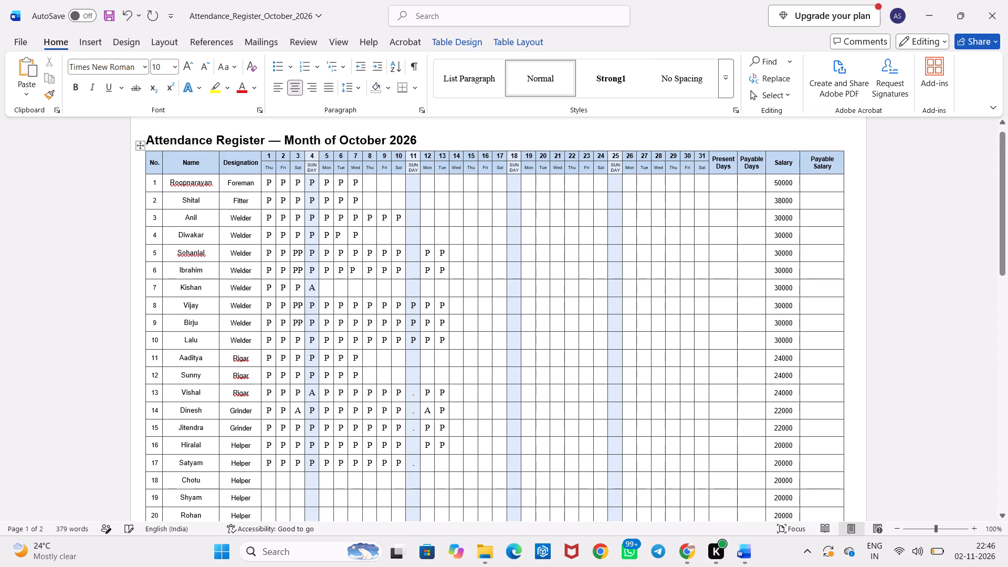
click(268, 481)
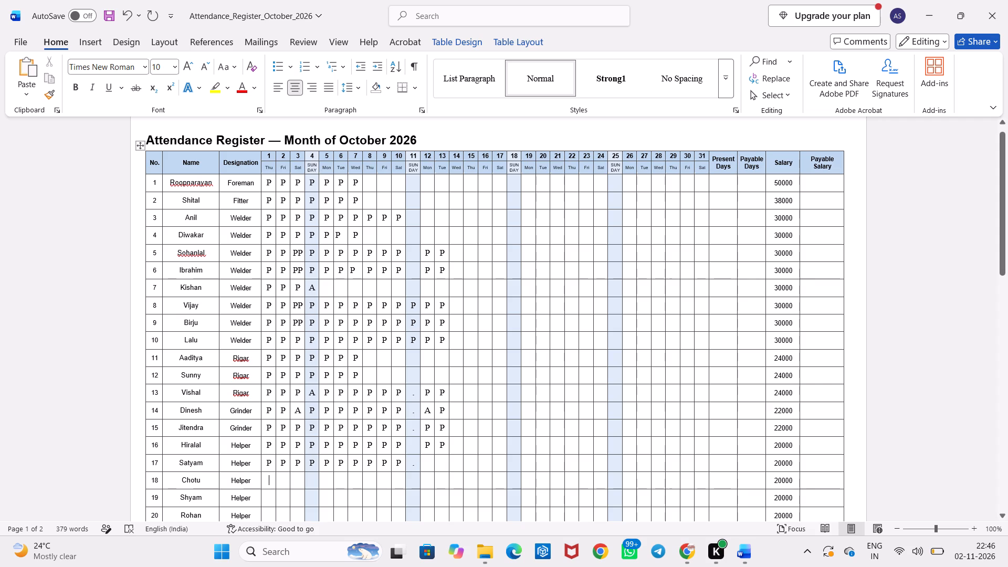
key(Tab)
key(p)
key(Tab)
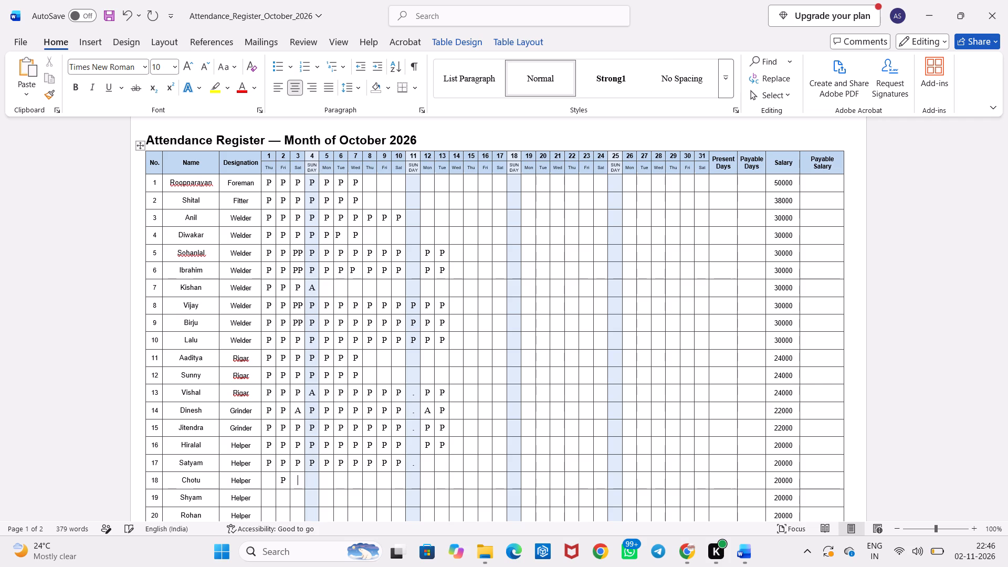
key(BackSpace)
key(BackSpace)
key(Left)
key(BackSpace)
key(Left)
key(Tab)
Mark P in row 18 for each day from 2 to 4 October, including Sunday the 4th.
key(p)
key(Tab)
key(p)
key(Tab)
key(p)
Mark P in row 18 for each day from 5 to 10 October.
key(Tab)
key(p)
key(Tab)
key(p)
key(Tab)
key(p)
key(Tab)
key(p)
key(Tab)
key(p)
key(Tab)
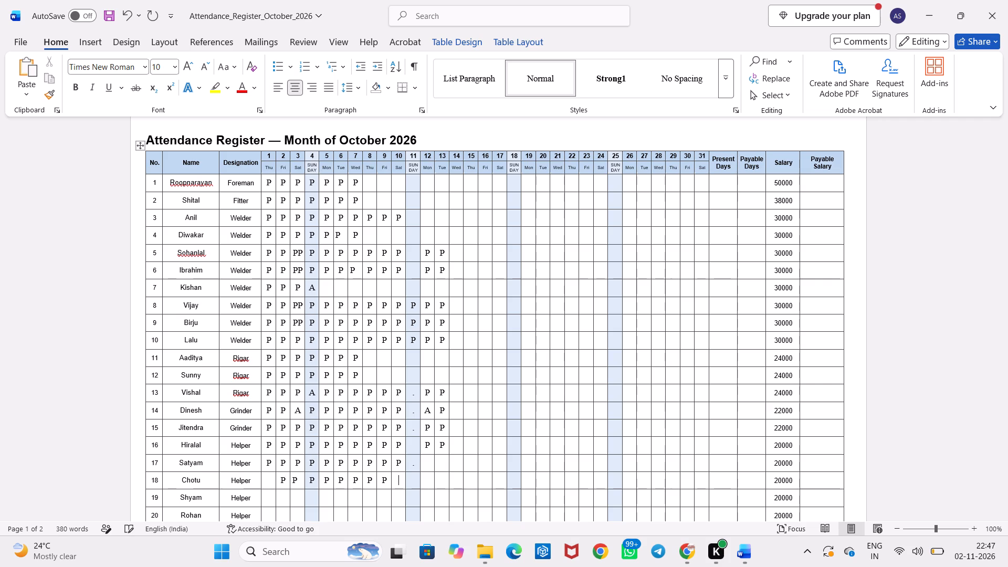
key(p)
Enter a period in row 18 for Sunday 11 October and P for 12 and 13 October.
key(Tab)
key(period)
key(Tab)
key(p)
key(Tab)
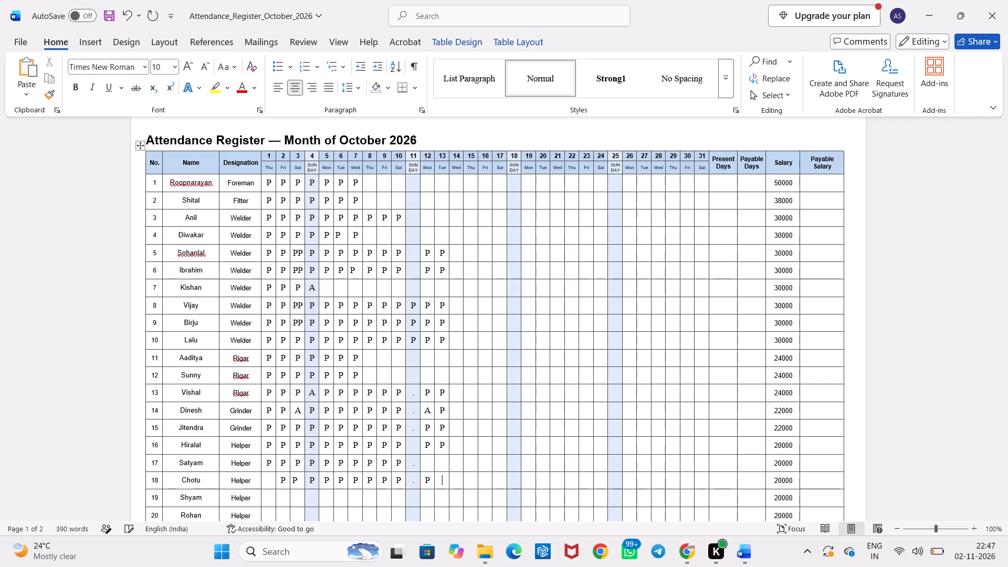
key(p)
Mark P in row 18 for 1 October.
click(268, 479)
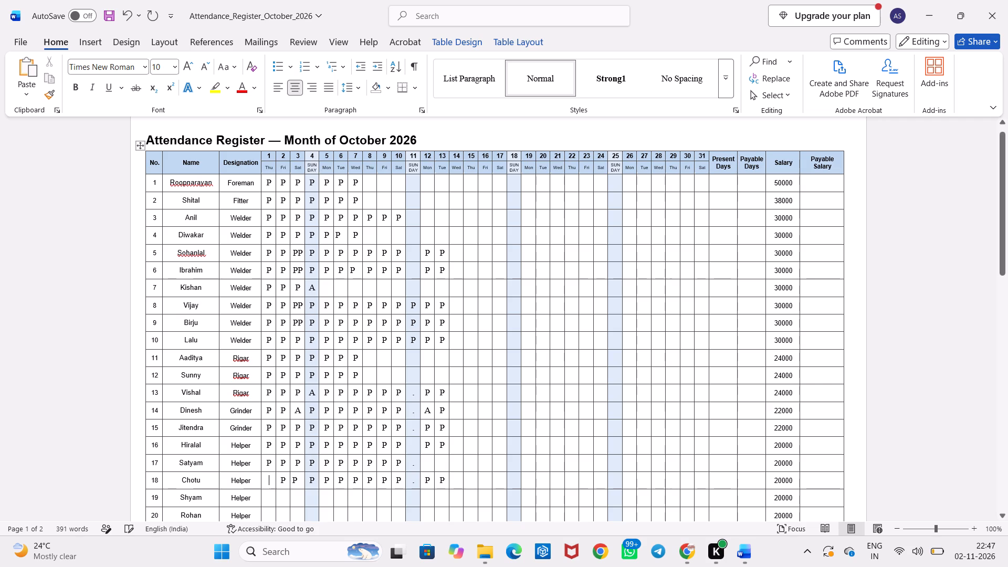
key(p)
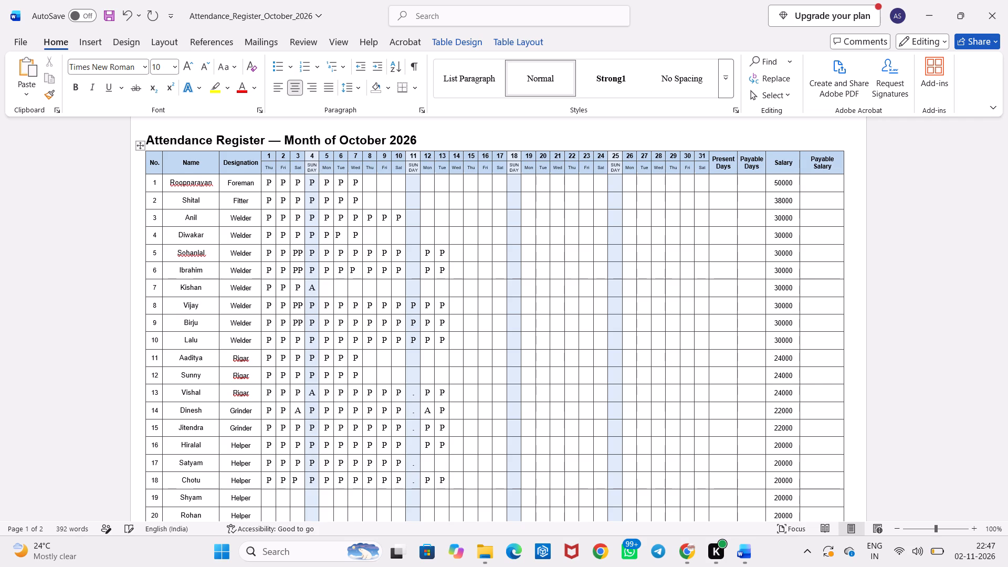
In row 19, mark P for 1 and 2 October, A for the 3rd, and P for the 4th and 5th.
scroll(286, 482, down, 1)
click(270, 444)
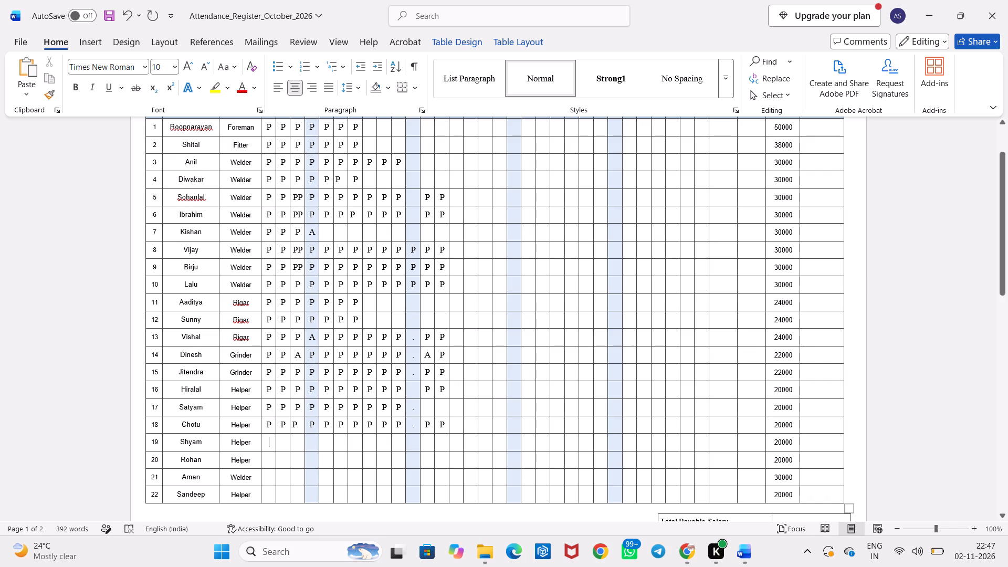
key(p)
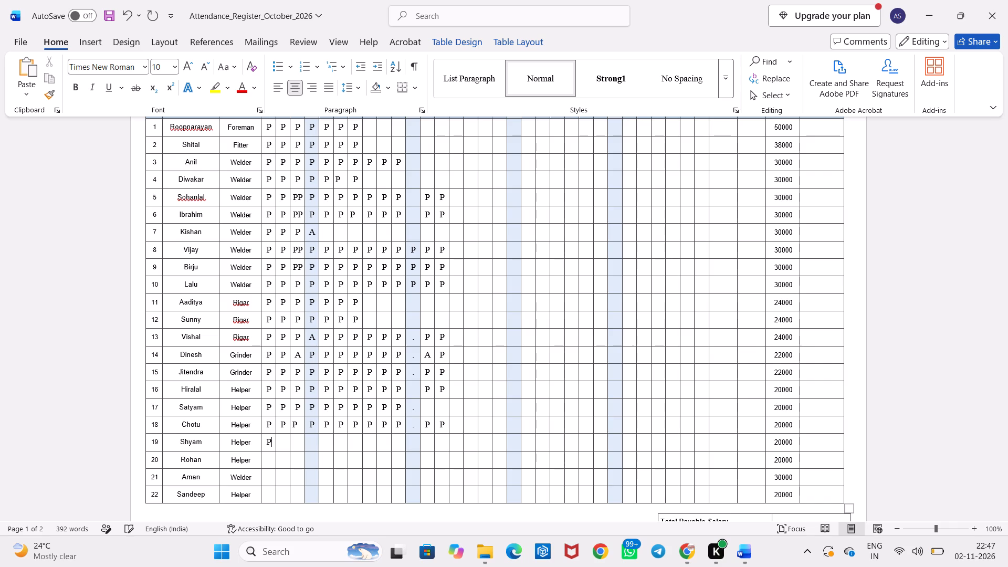
key(Tab)
key(p)
key(Tab)
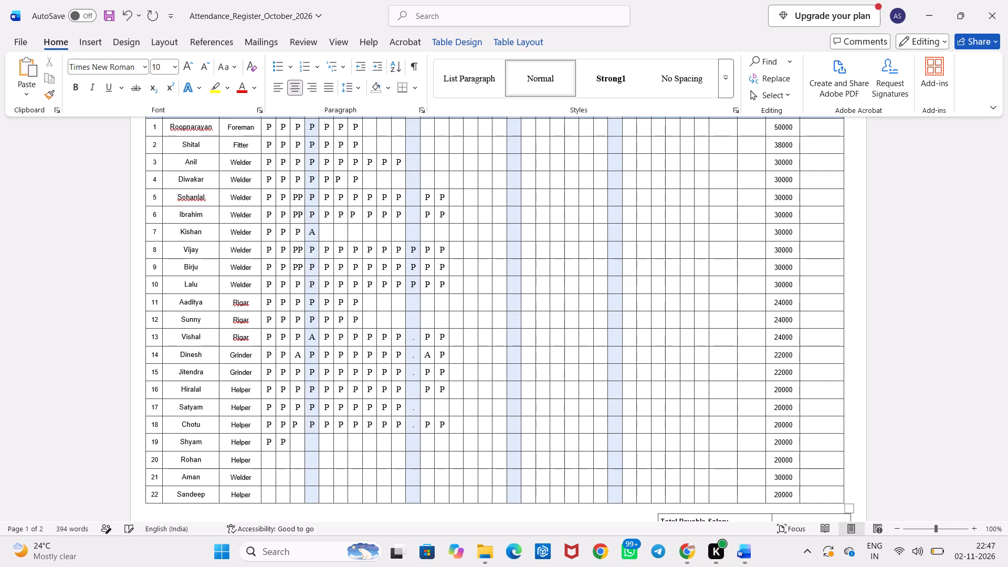
key(a)
key(Tab)
key(p)
key(Tab)
key(p)
Mark A in row 19 for 6 and 7 October and P for each day from 8 to 10 October.
key(Tab)
key(a)
key(Tab)
key(a)
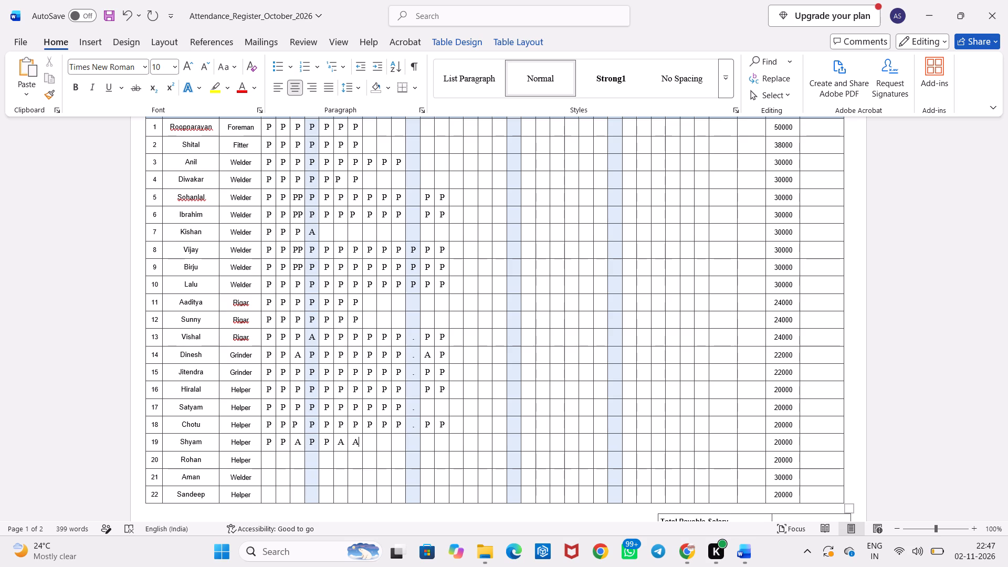
key(Tab)
key(p)
key(Tab)
key(p)
key(Tab)
key(p)
Enter a period in row 19 for Sunday 11 October and P for 12 October.
key(Tab)
key(period)
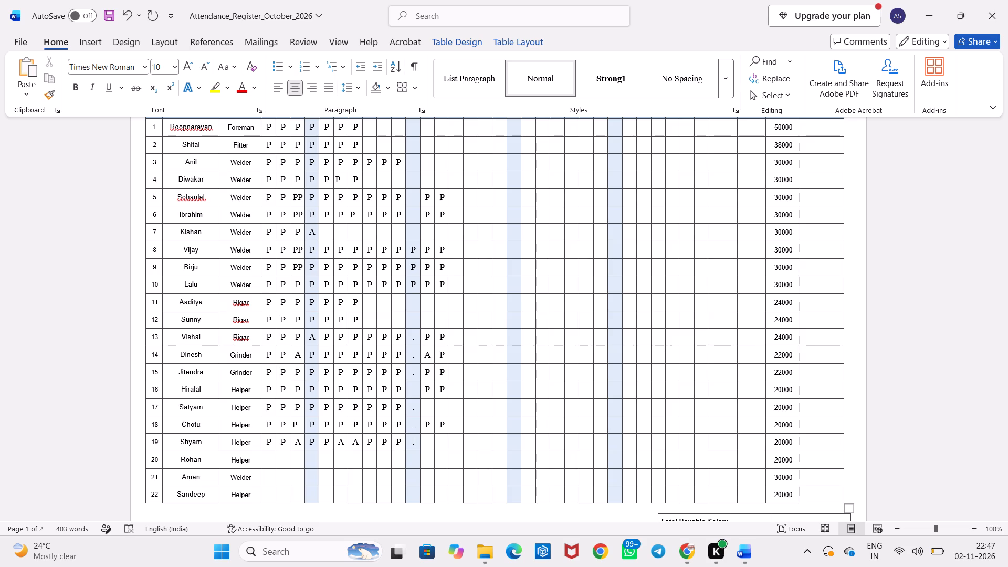
key(p)
key(BackSpace)
key(Tab)
key(p)
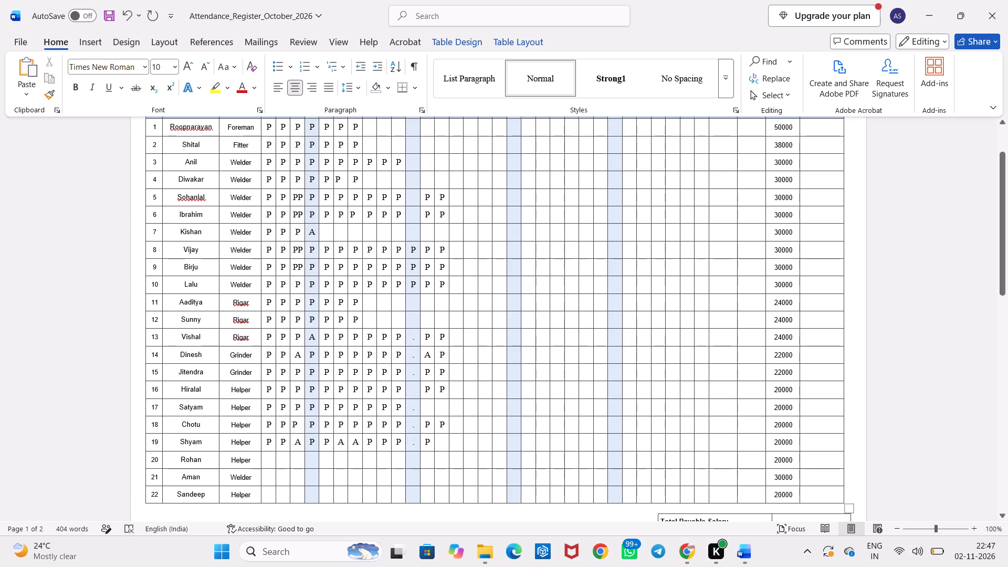
In row 20, mark P for 1 and 2 October, PP for the 3rd, and P for Sunday the 4th.
click(268, 461)
key(p)
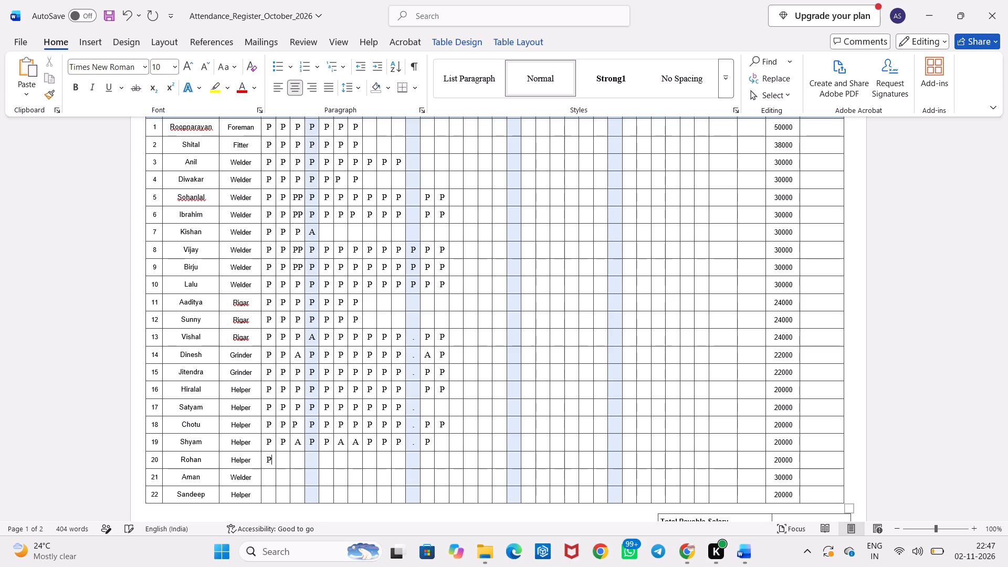
key(Tab)
key(p)
key(Tab)
text(PP)
key(Tab)
key(p)
key(Tab)
Mark P in row 20 for each day from 5 to 10 October.
key(p)
key(Tab)
key(p)
key(Tab)
key(p)
key(Tab)
key(p)
key(Tab)
key(p)
key(Tab)
key(p)
key(Tab)
Enter a period in row 20 for Sunday 11 October and P for 12 and 13 October.
key(period)
key(Tab)
key(p)
key(Tab)
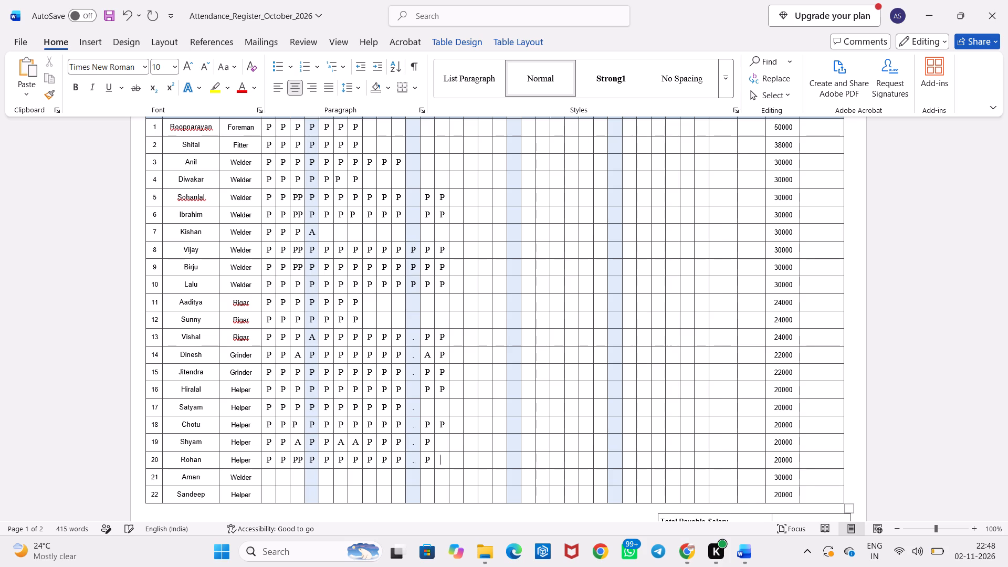
key(p)
Mark P in row 21 for each day from 7 to 10 October and enter a period for Sunday 11 October.
scroll(306, 189, up, 3)
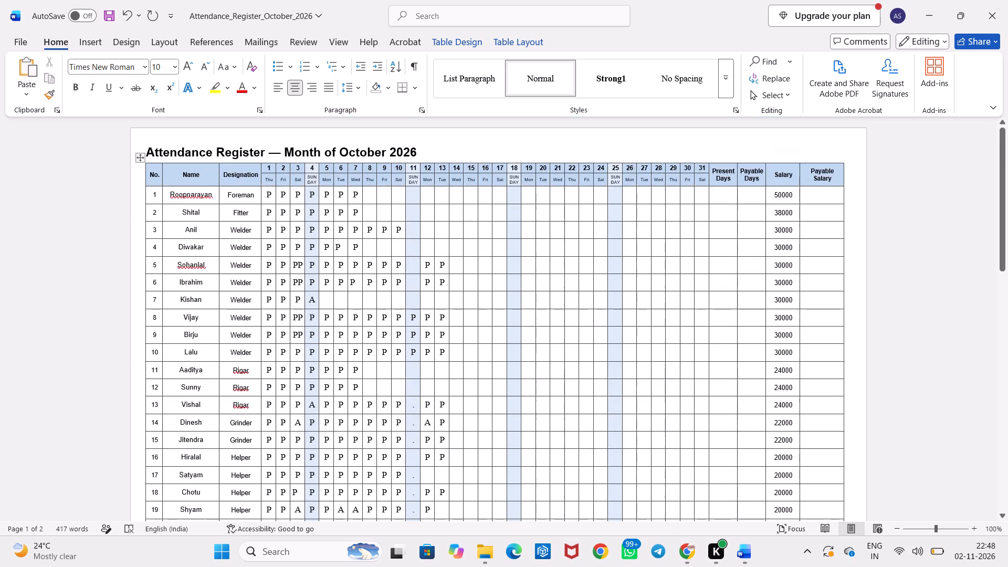
scroll(353, 214, down, 1)
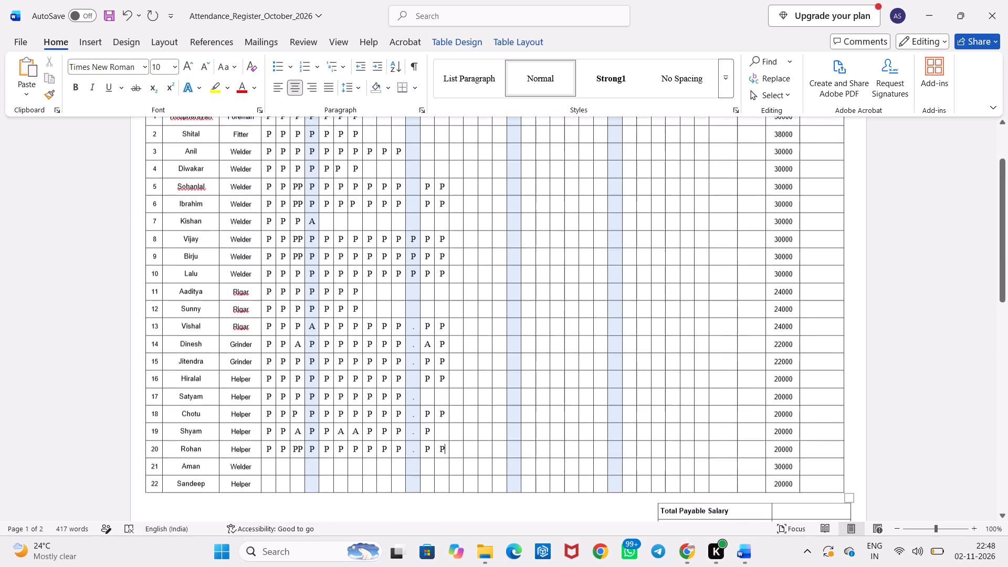
scroll(353, 214, down, 1)
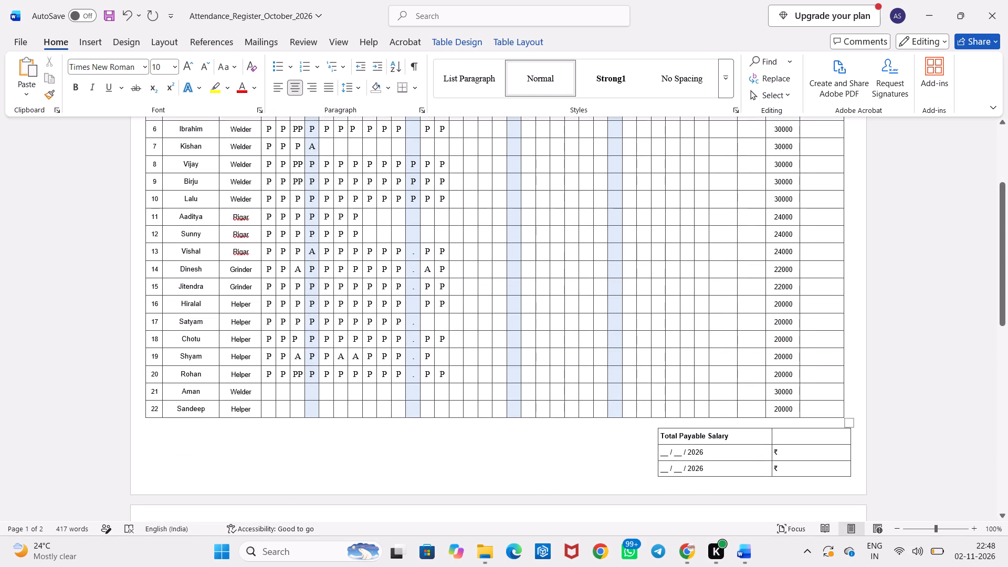
click(355, 391)
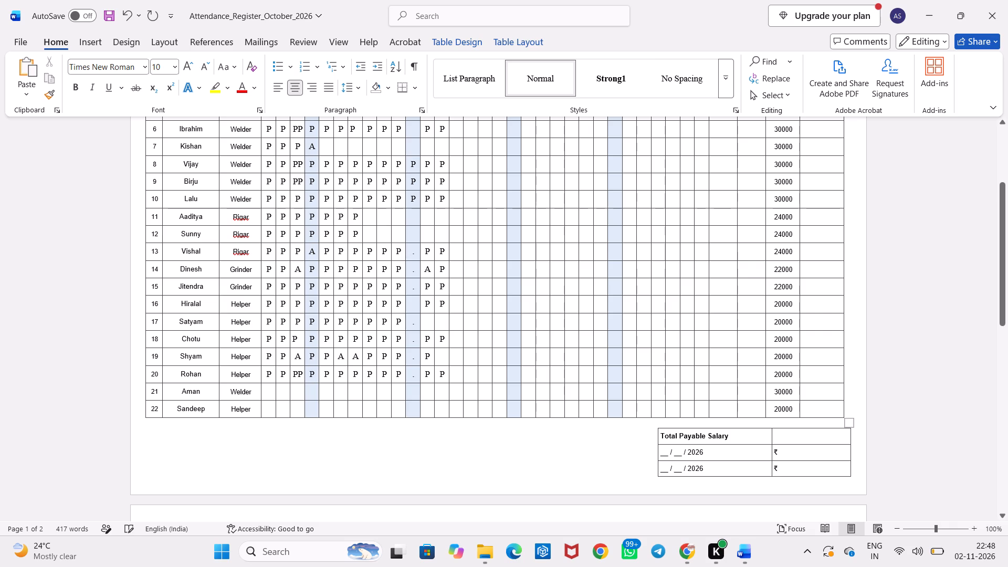
key(p)
key(Tab)
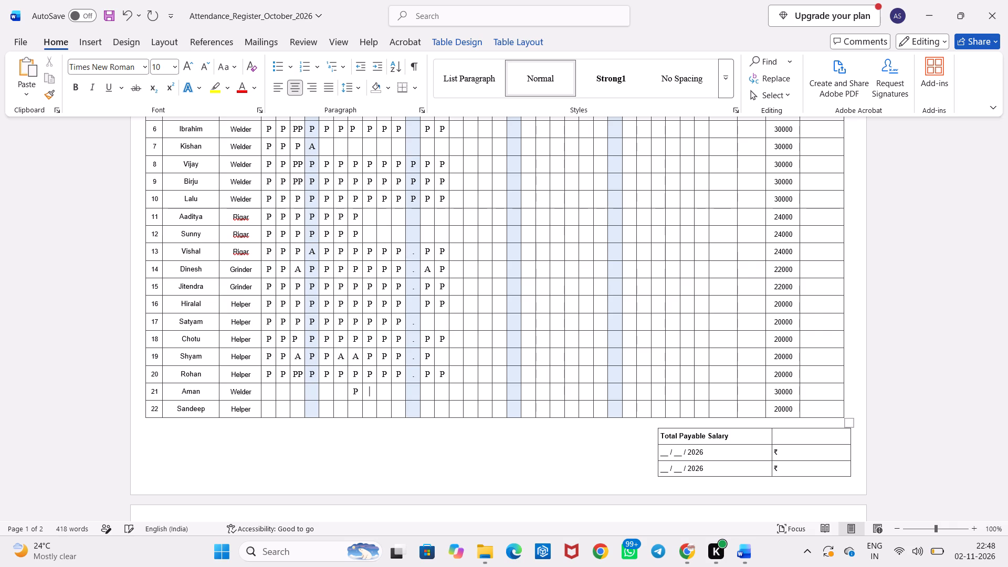
key(p)
key(Tab)
key(p)
key(Tab)
key(p)
key(period)
key(BackSpace)
key(Tab)
key(period)
click(371, 278)
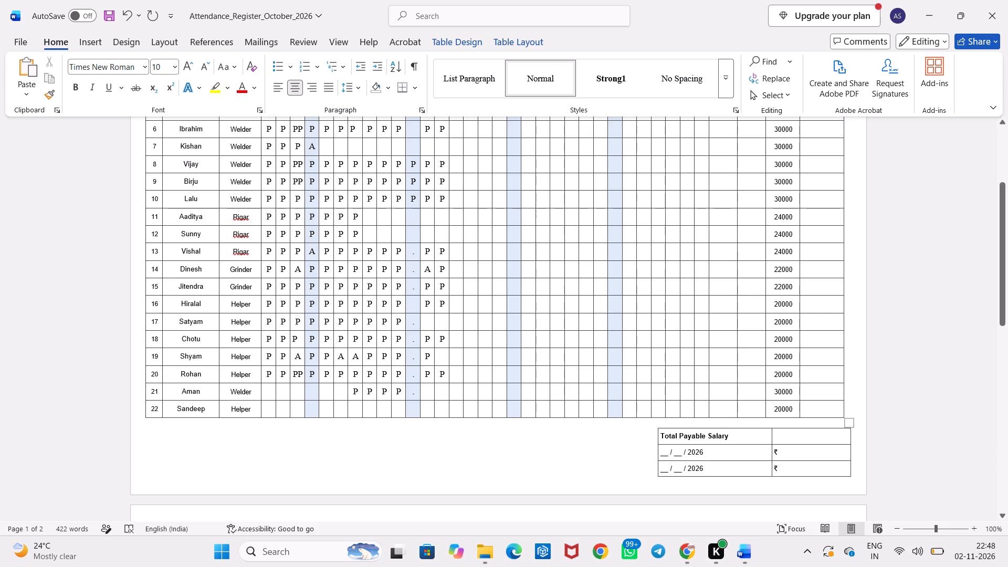
Mark P in row 22 for each day from 1 to 4 October, including Sunday the 4th.
scroll(404, 404, down, 1)
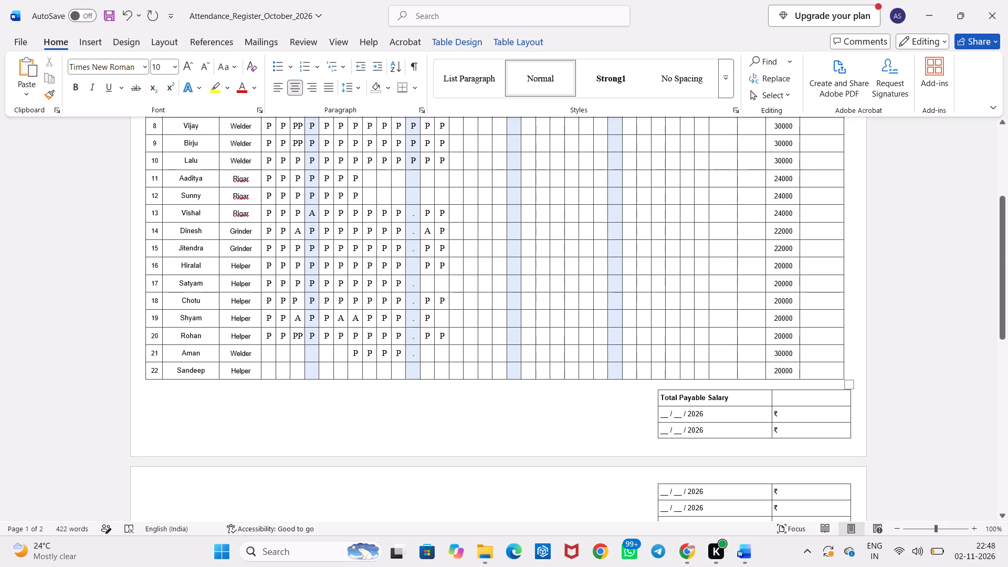
click(268, 367)
key(p)
key(Tab)
key(p)
key(Tab)
key(p)
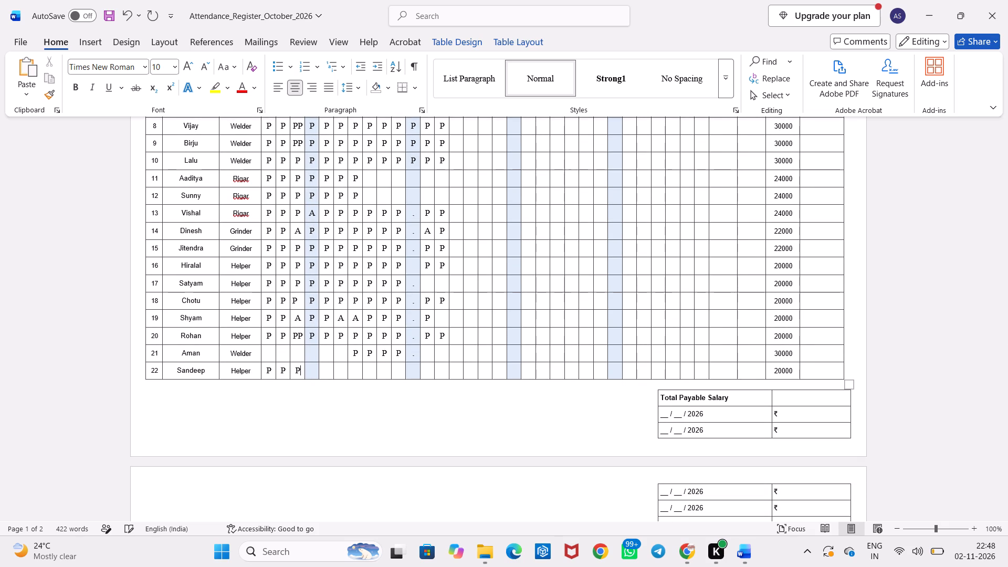
key(Tab)
key(p)
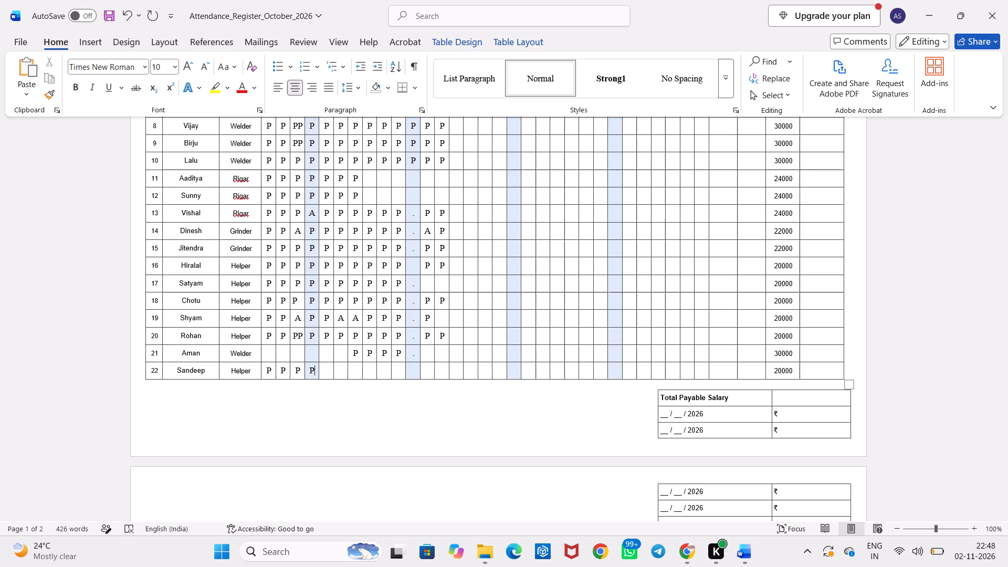
Mark P in row 22 for each day from 5 to 10 October.
key(Tab)
key(p)
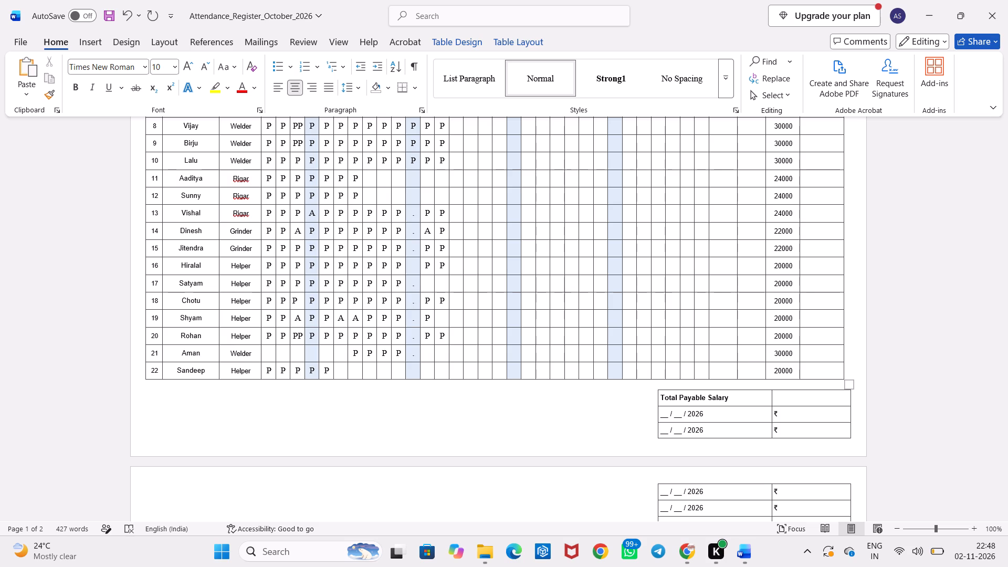
key(Tab)
key(p)
key(Tab)
key(p)
key(Tab)
key(p)
key(Tab)
key(p)
key(Tab)
key(p)
Mark P in row 22 for Sunday 11 October and for 12 and 13 October.
key(Tab)
key(p)
key(Tab)
key(p)
key(Tab)
key(p)
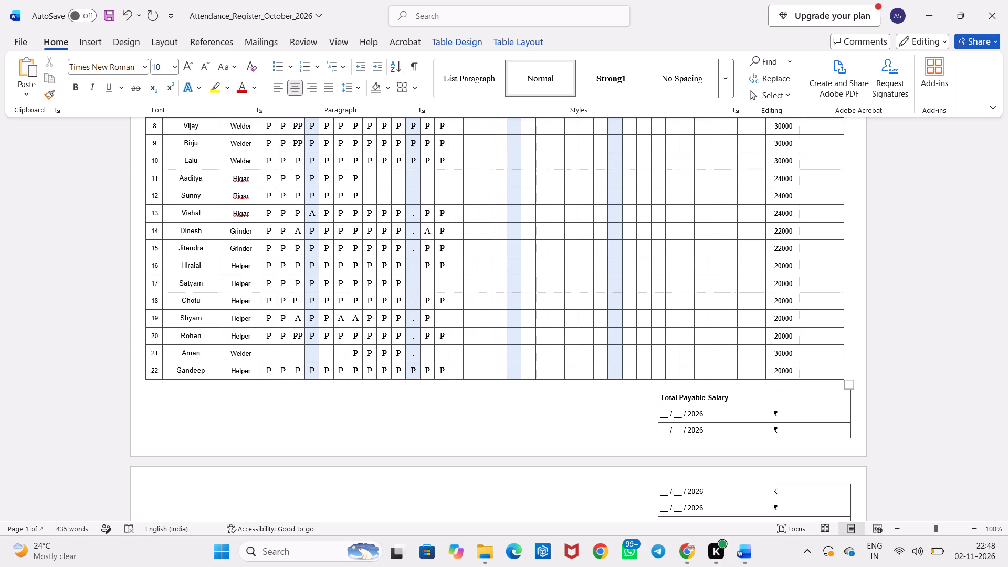
Replace the P in row 22 for Sunday 11 October with a period.
click(417, 371)
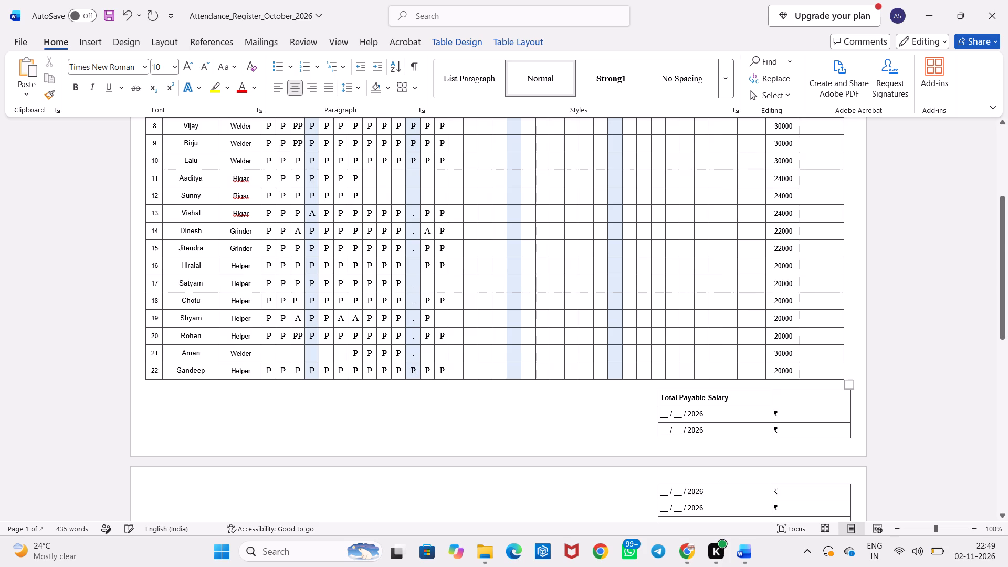
key(BackSpace)
key(period)
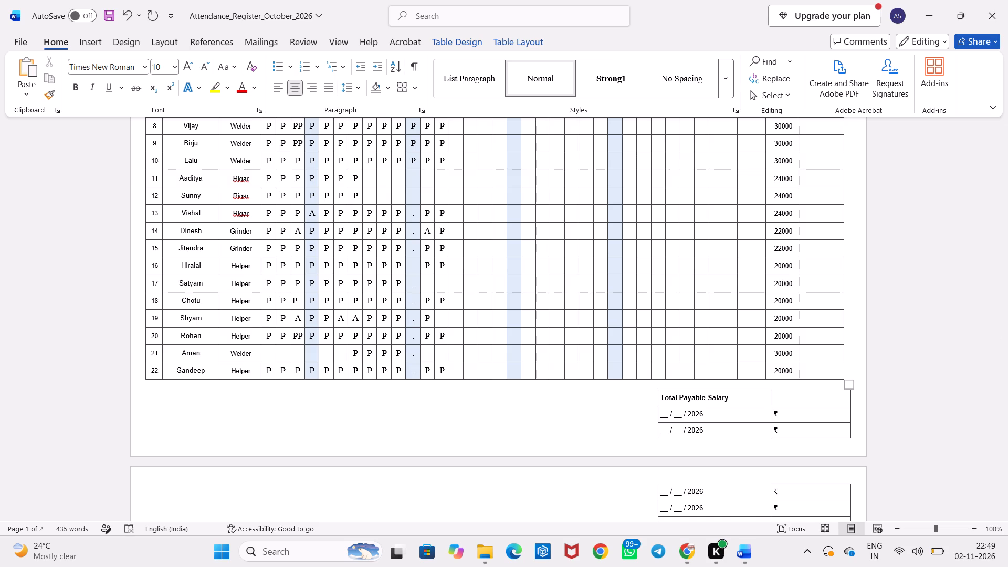
Enter 7 as the Present Days for both row 1 and row 2 of the register.
scroll(465, 321, up, 1)
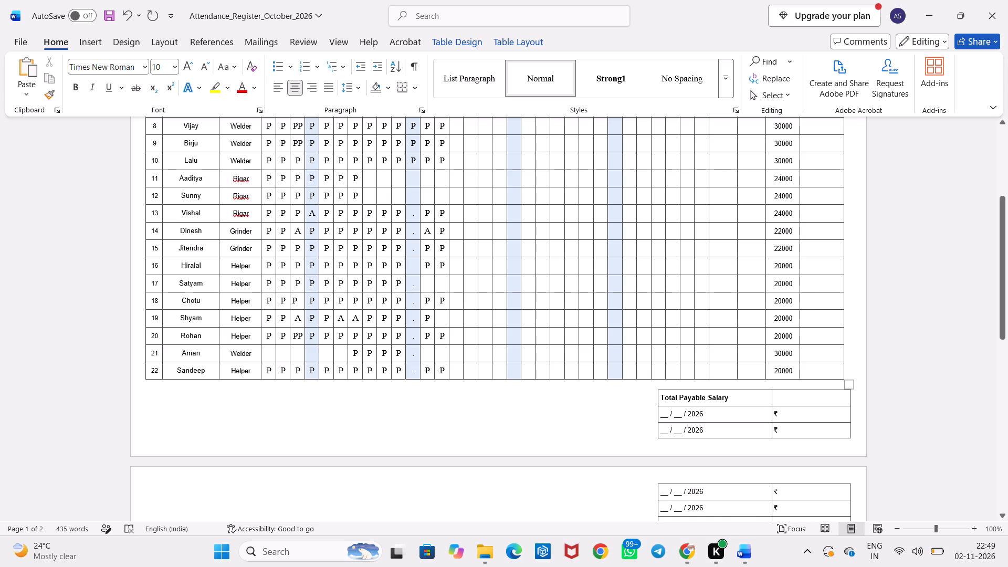
scroll(465, 321, up, 1)
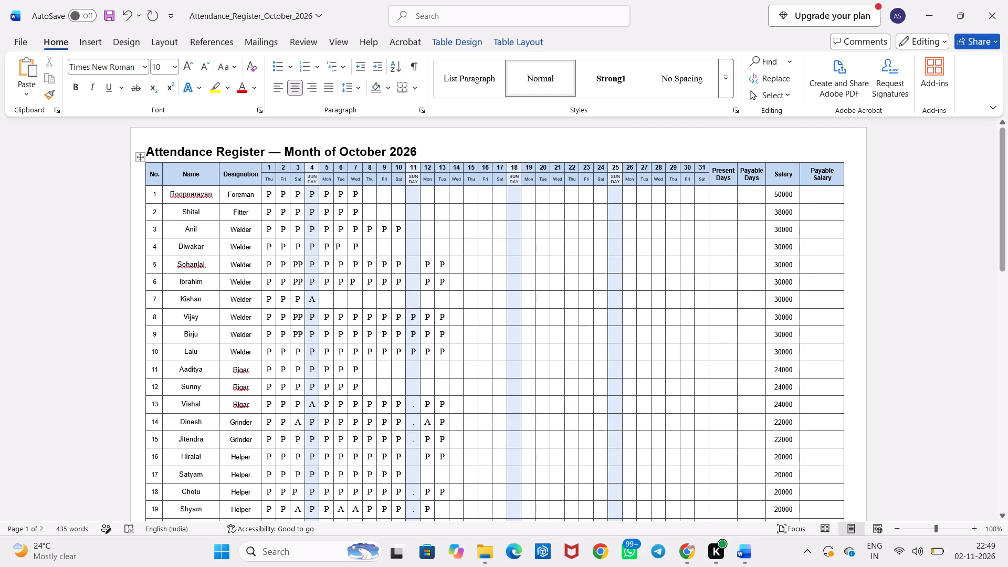
click(723, 194)
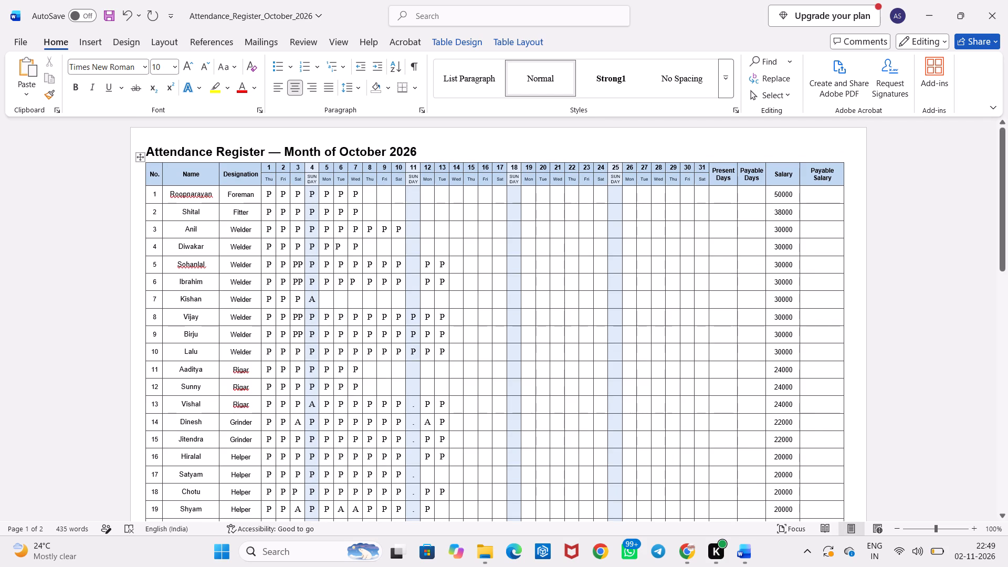
click(723, 196)
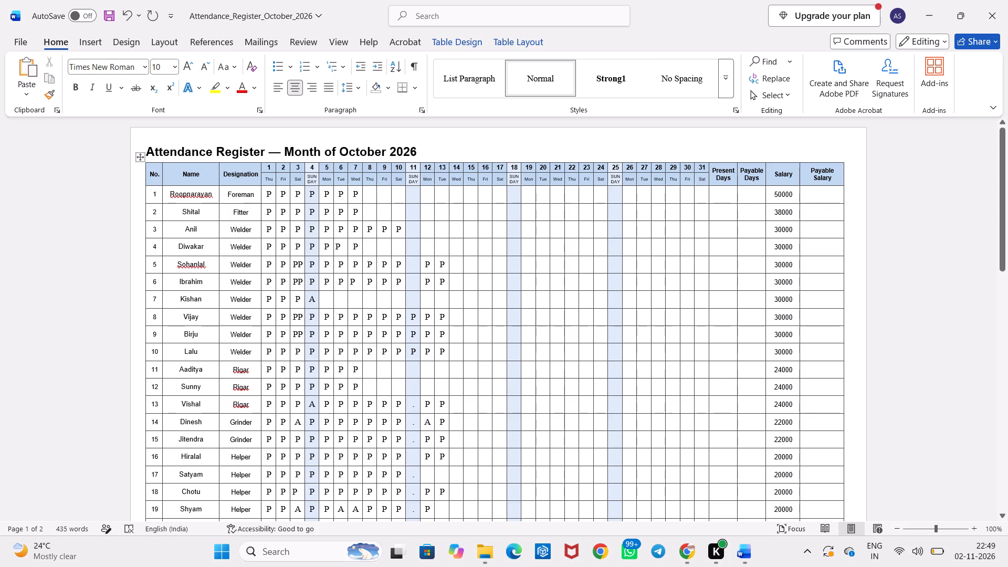
click(723, 196)
key(7)
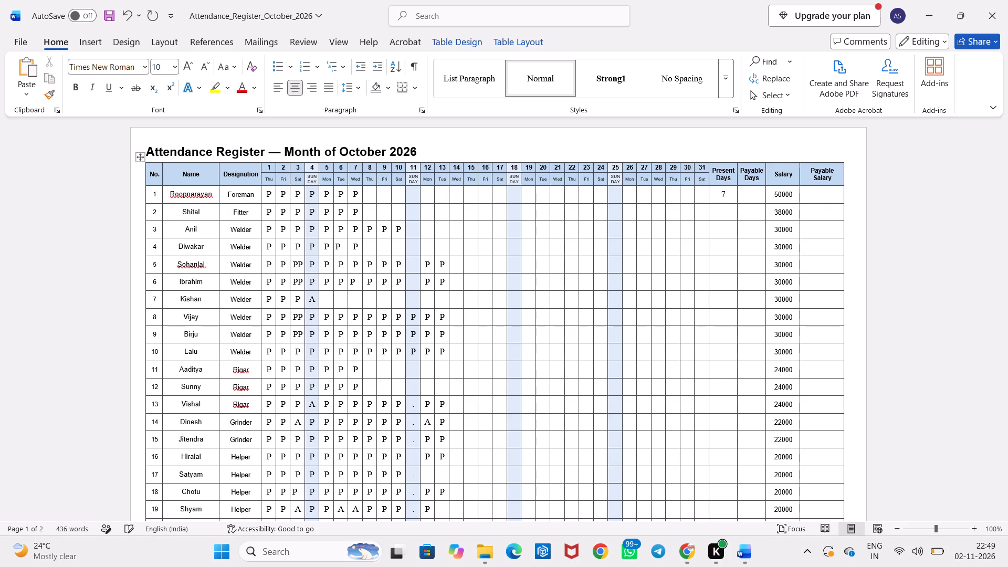
key(7)
key(BackSpace)
key(Tab)
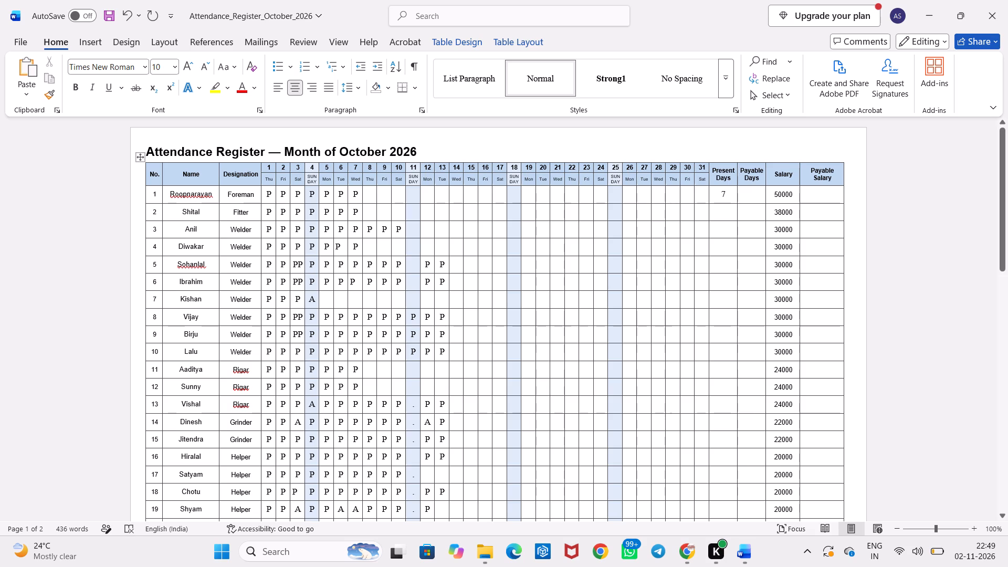
double_click(720, 212)
key(7)
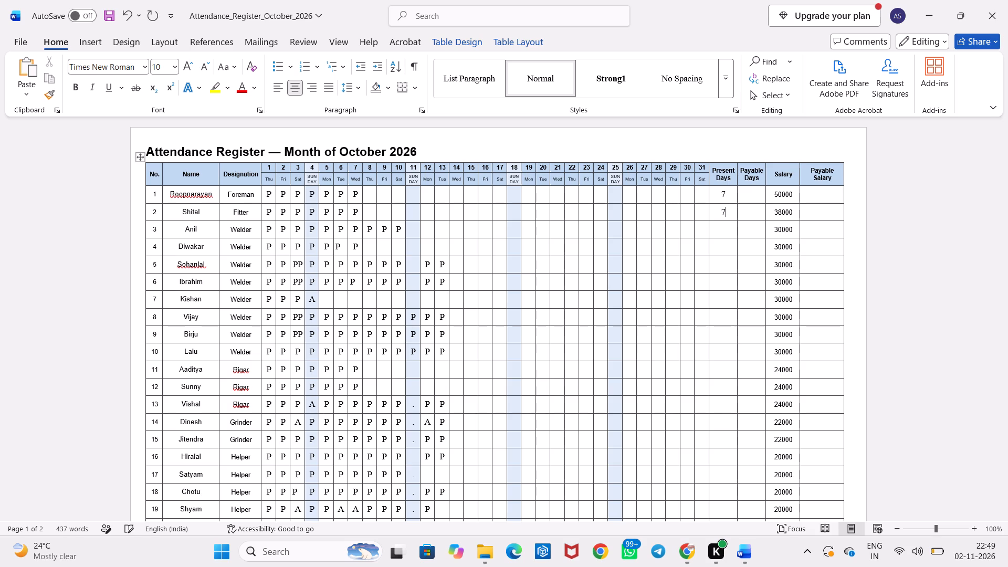
Fill in Present Days for rows 3 to 7 with 10, 7, 14, 14 and 3.
key(Down)
text(10)
key(Down)
key(7)
key(Down)
text(14)
key(Down)
text(14)
key(Down)
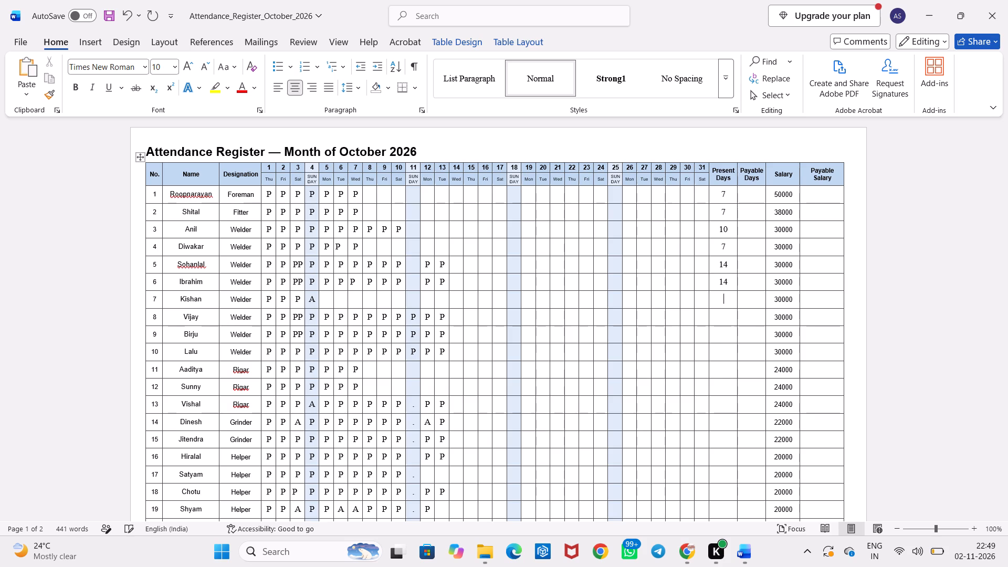
key(3)
Fill in Present Days for rows 8 to 11 with 14, 14, 13 and 7.
key(Down)
text(14)
key(Down)
text(14)
key(Down)
text(13)
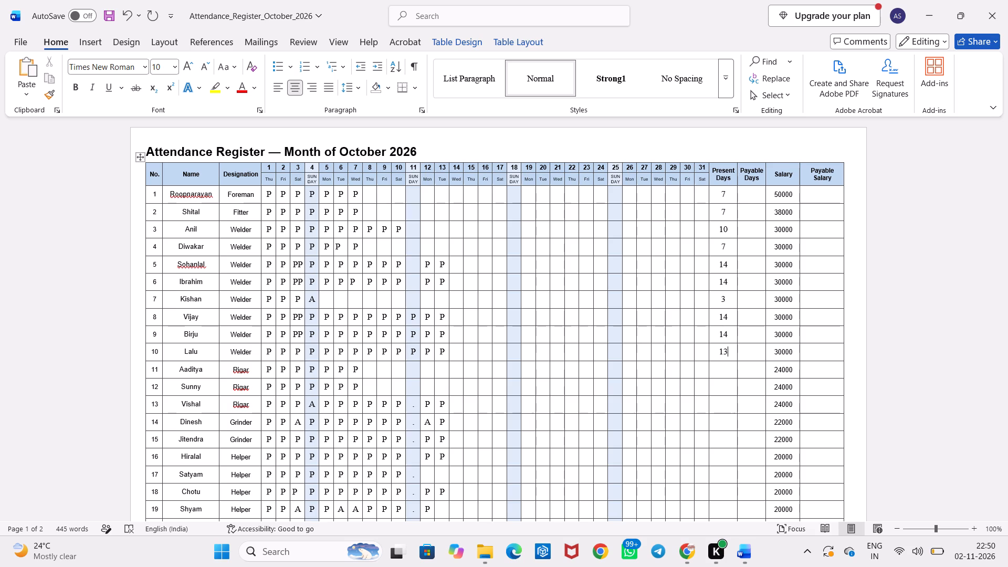
key(Down)
key(7)
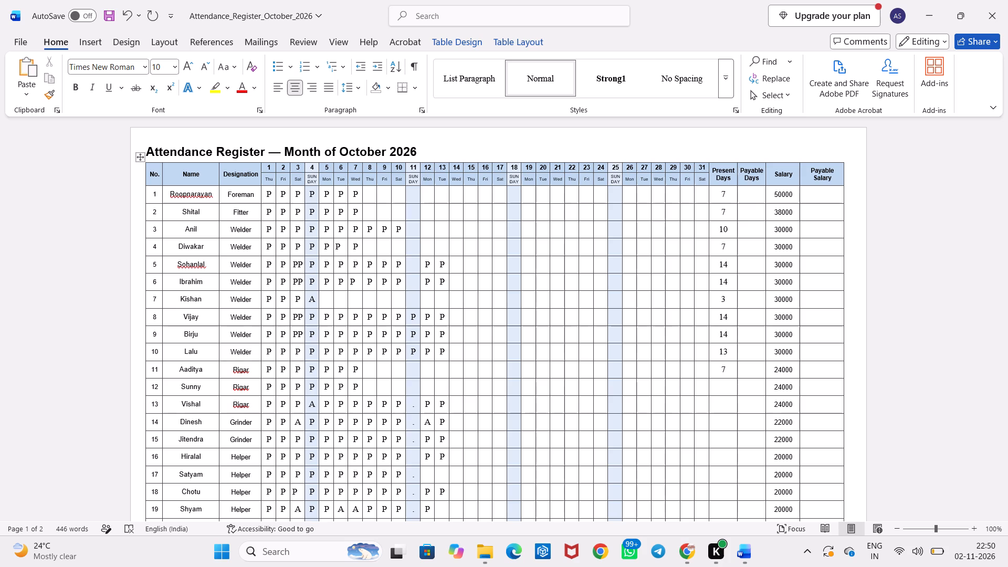
Fill in Present Days for rows 12 to 15 with 7, 12, 11 and 13.
key(Down)
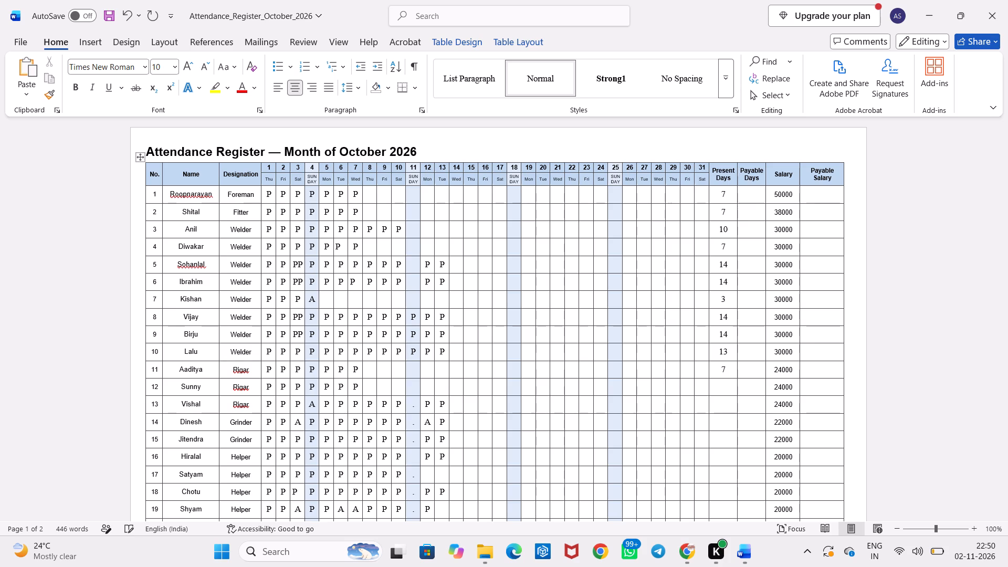
key(7)
key(Down)
text(12)
key(Down)
text(11)
key(Down)
key(1)
key(3)
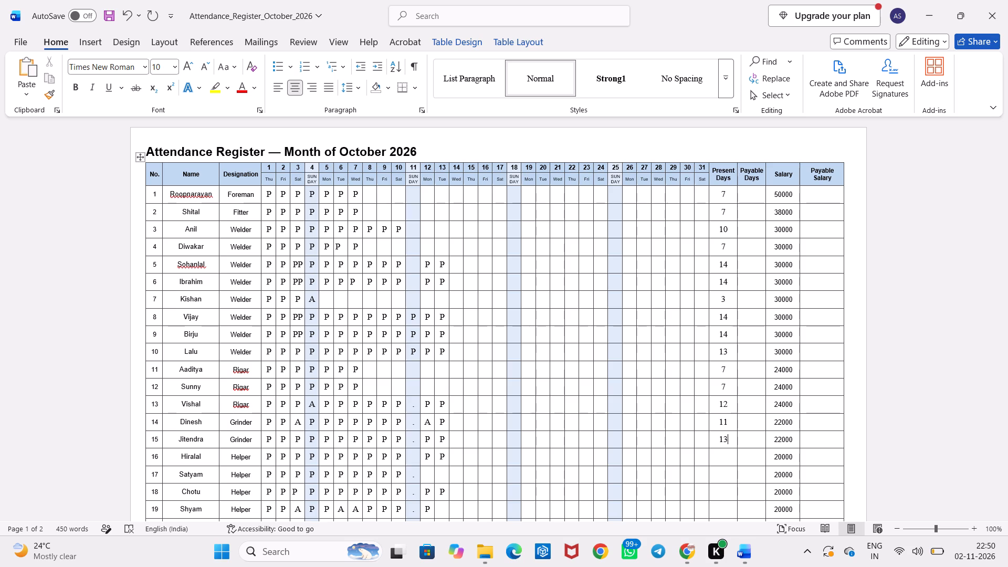
Fill in Present Days for rows 16 to 19 with 13, 10, 13 and 9.
key(Down)
key(1)
key(3)
key(Down)
text(10)
key(Down)
text(13)
key(Down)
key(9)
Fill in Present Days for rows 20 to 22 with 14, 4 and 13.
scroll(720, 212, down, 1)
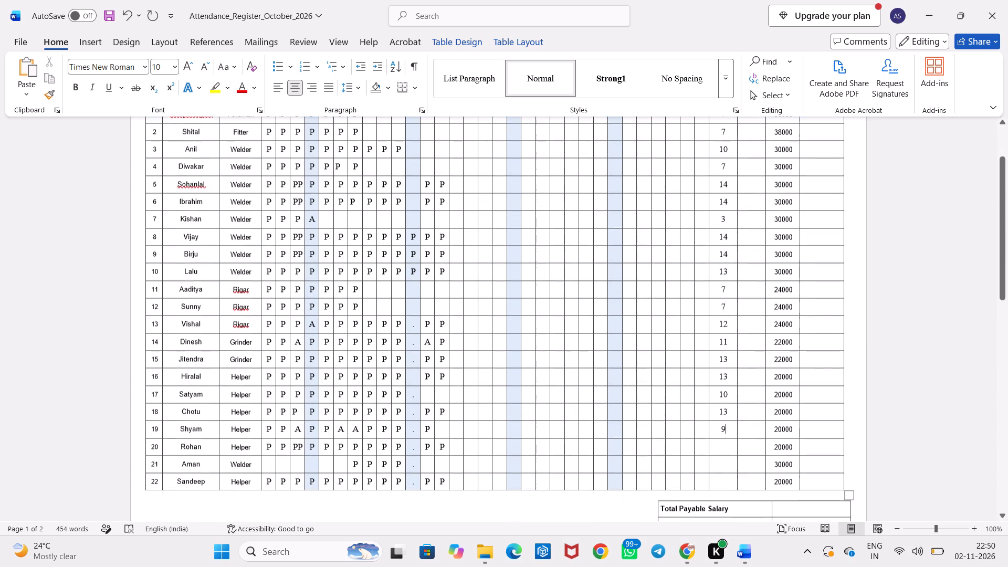
scroll(720, 212, down, 1)
key(Down)
key(1)
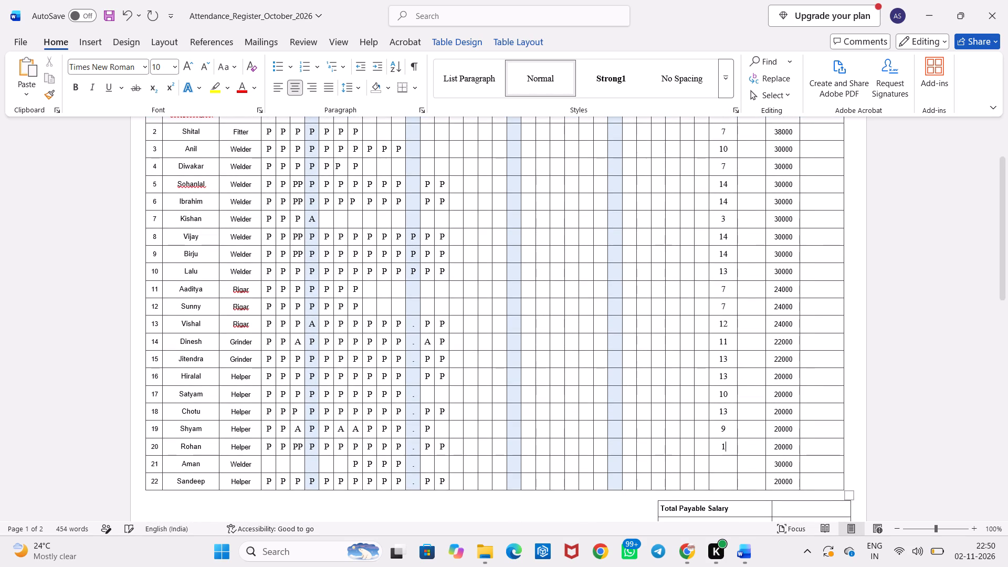
key(4)
key(Down)
key(5)
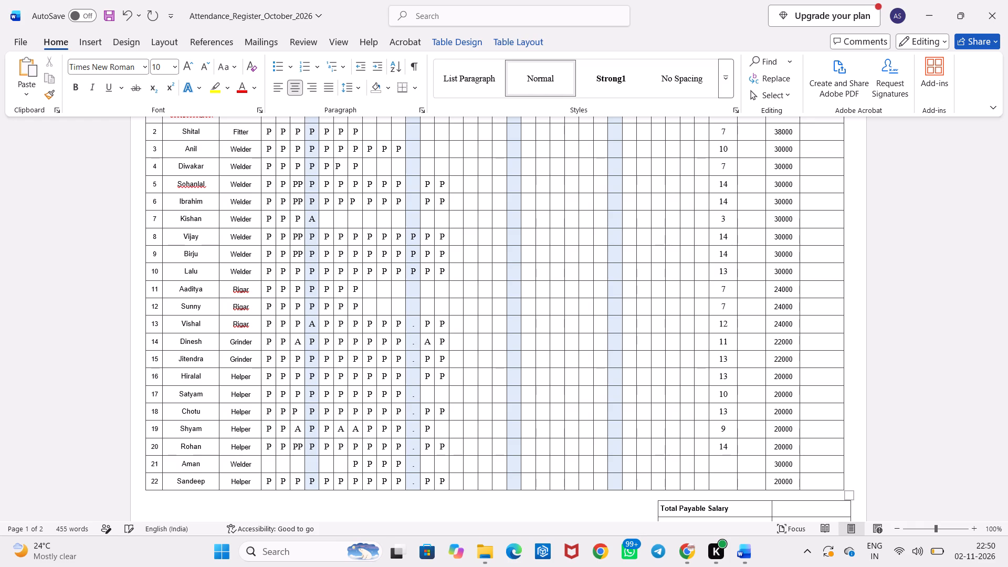
key(BackSpace)
key(4)
key(Down)
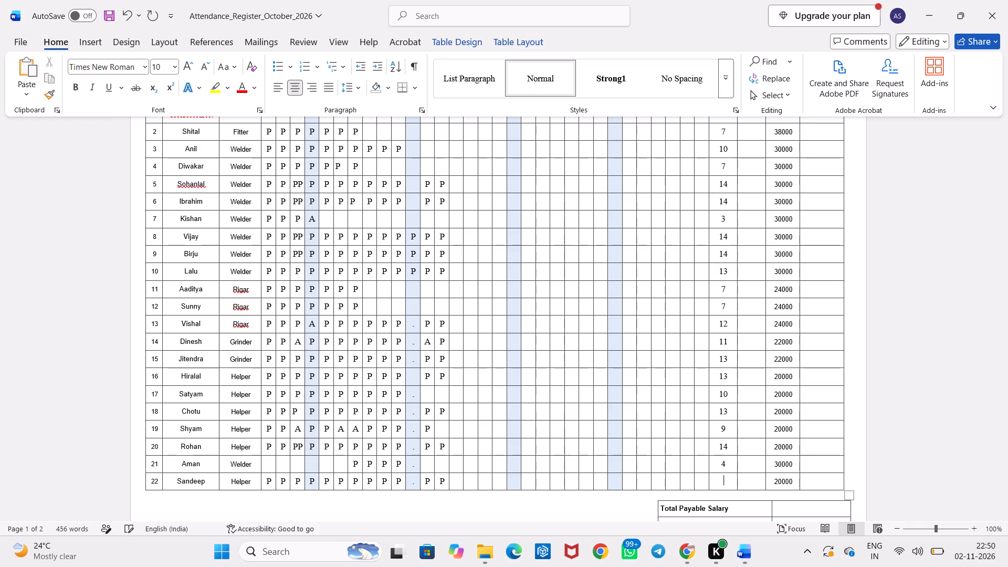
text(13)
Save the October 2026 attendance register document.
scroll(777, 161, up, 1)
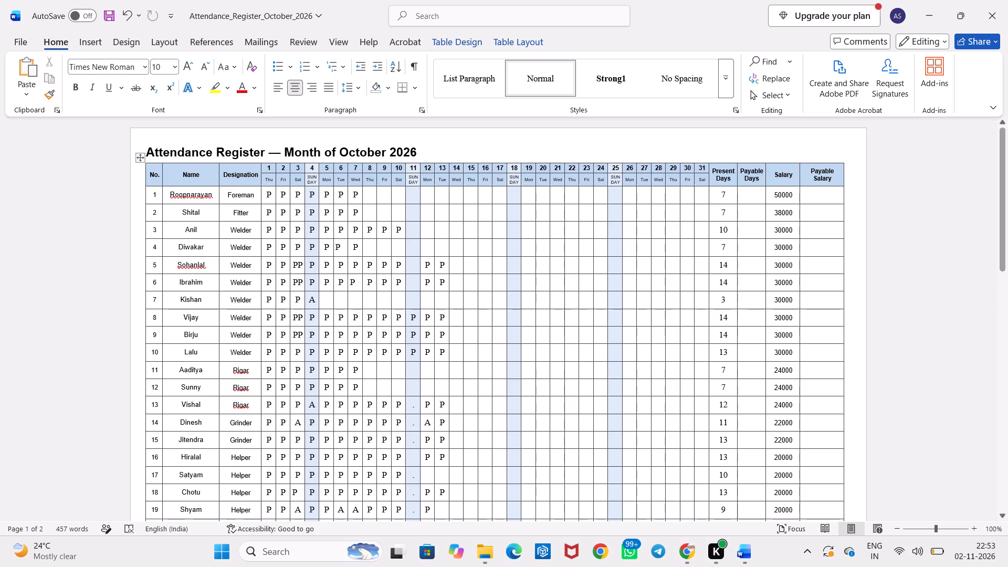
key(ctrl+s)
click(923, 342)
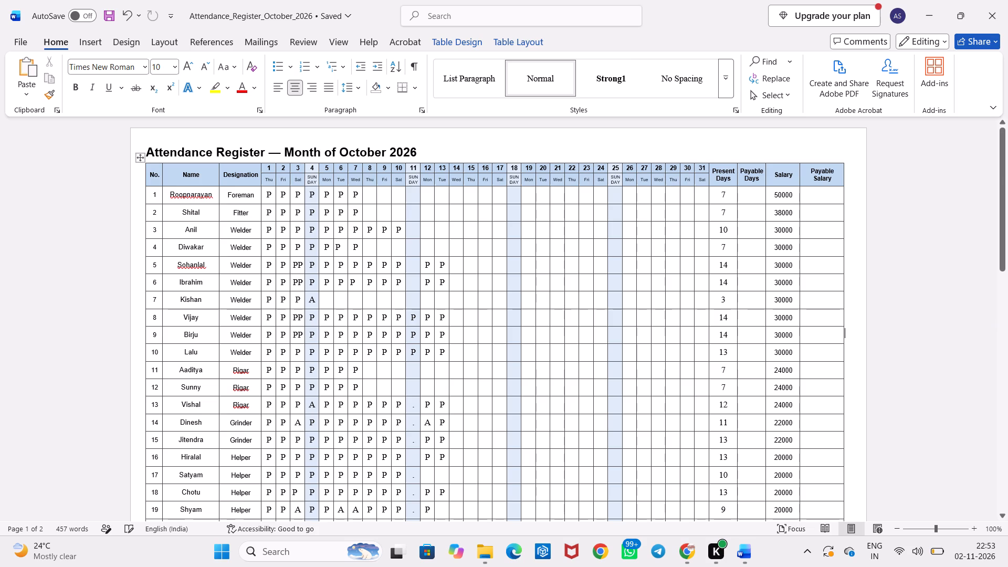
Save the October 2026 attendance register document.
key(ctrl+s)
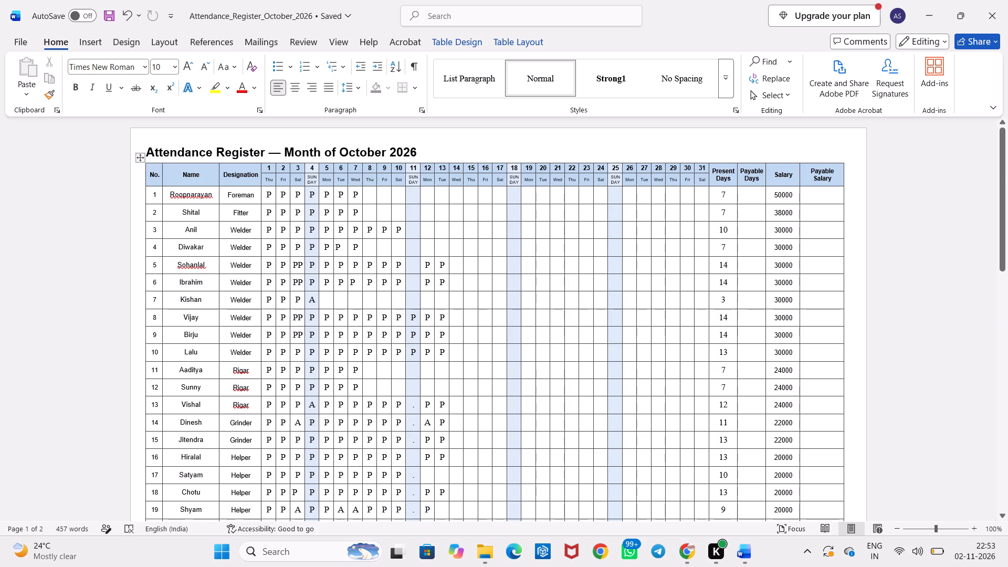
Clear the P marks on day 11 (Sunday) for rows 8, 9 and 10.
scroll(775, 428, down, 1)
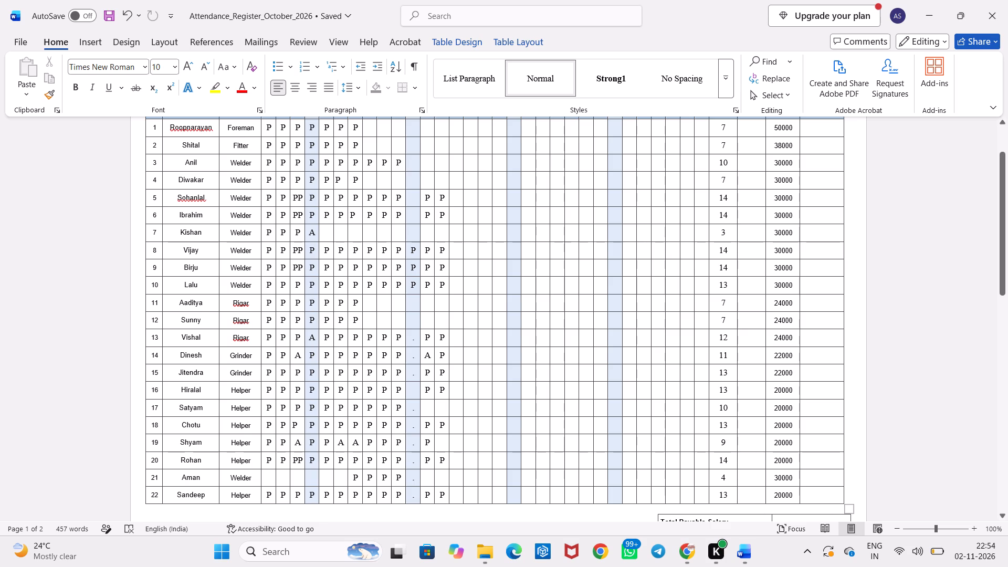
click(418, 249)
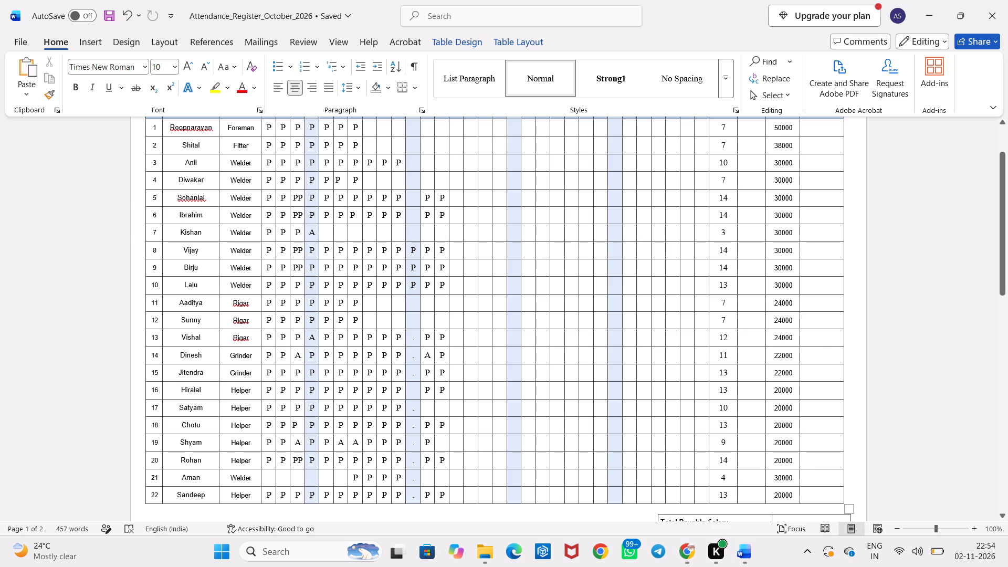
key(BackSpace)
key(Down)
key(Right)
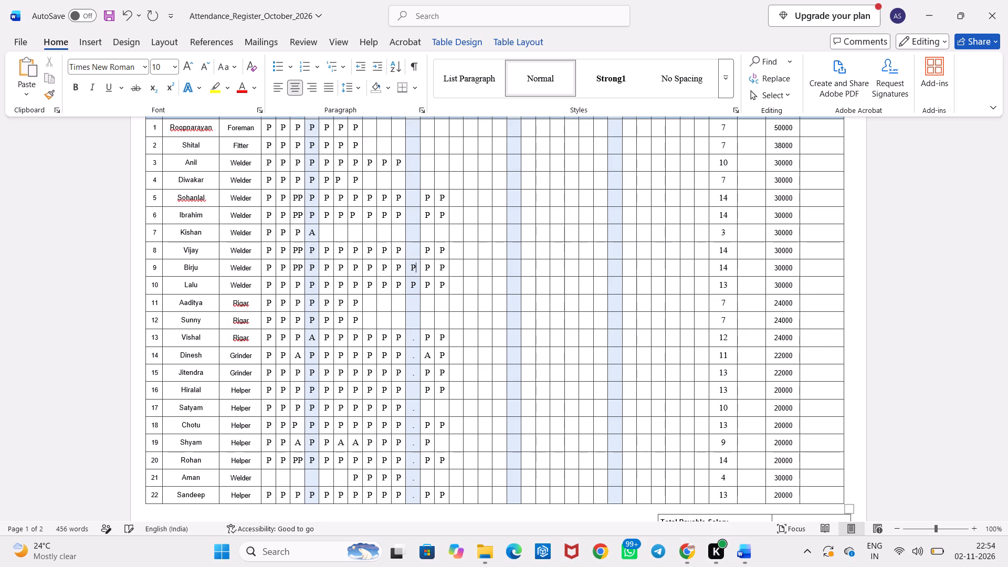
key(BackSpace)
key(Down)
key(Right)
key(BackSpace)
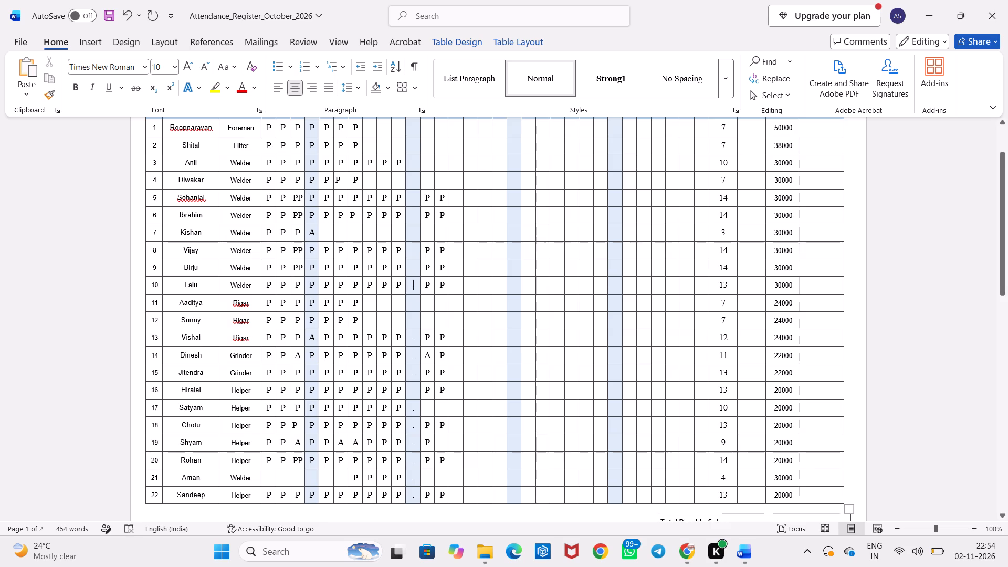
Enter S on day 11 for row 8 and set its font colour to the bright green theme colour.
click(413, 249)
key(s)
drag(418, 251, 410, 249)
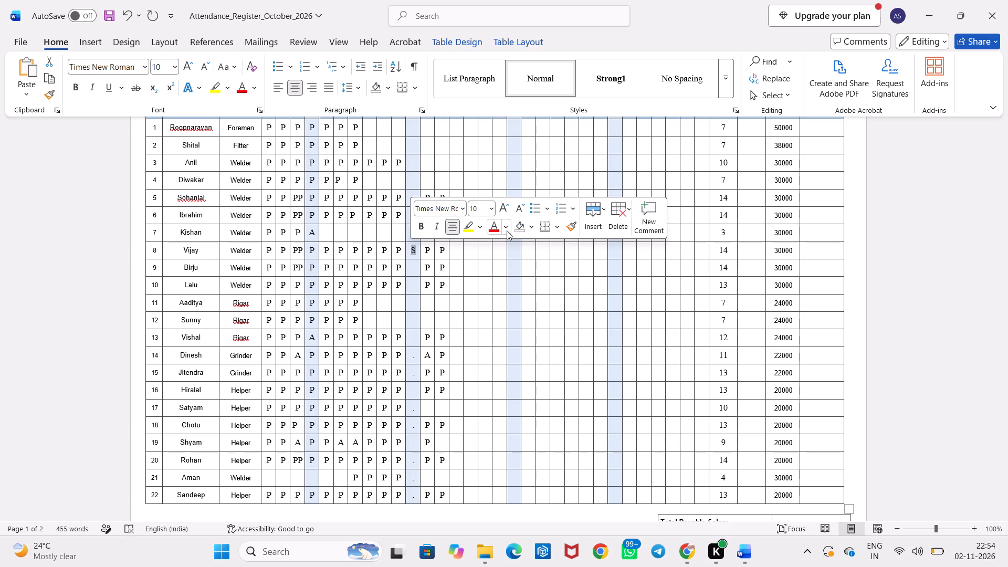
click(496, 228)
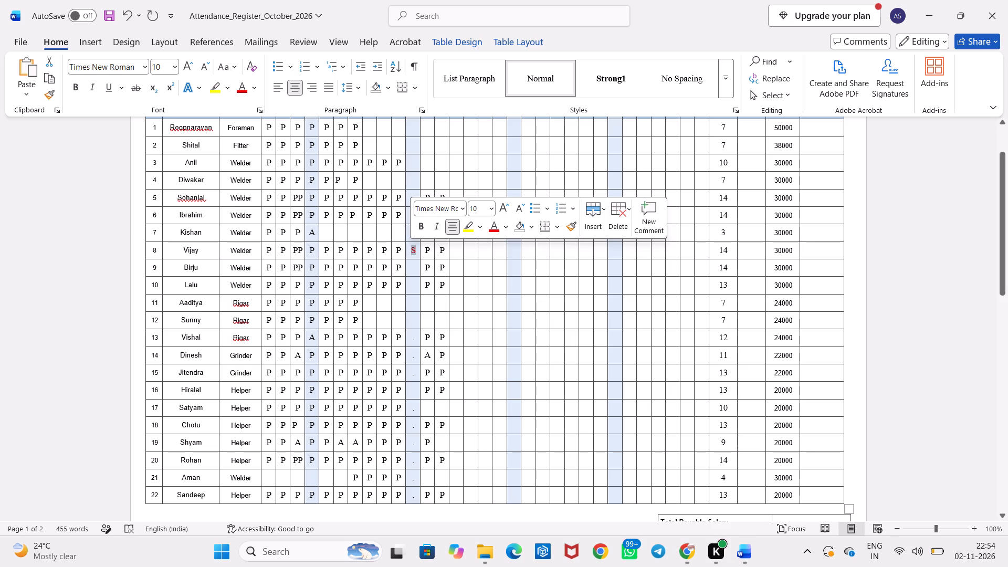
click(411, 270)
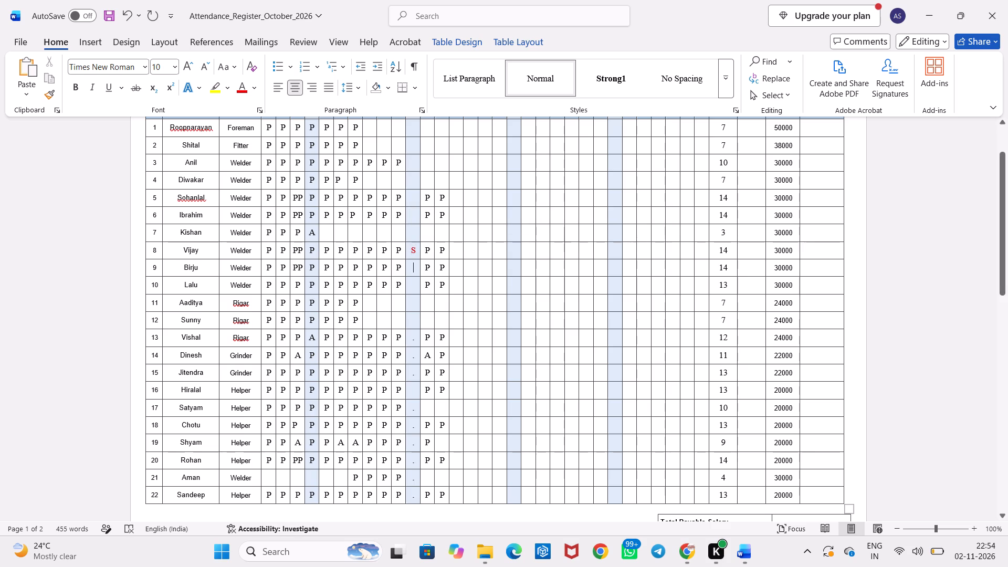
drag(417, 251, 411, 248)
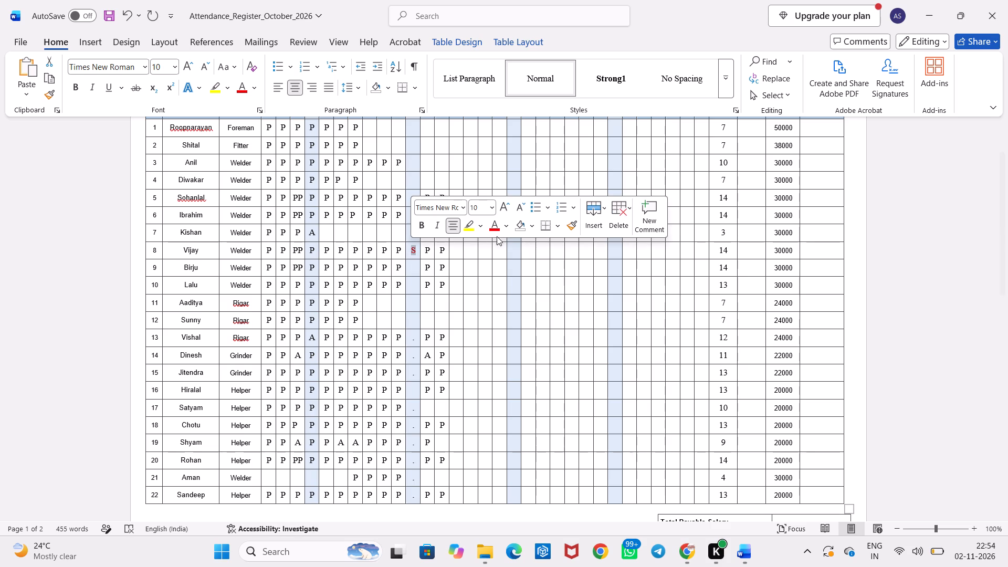
click(507, 228)
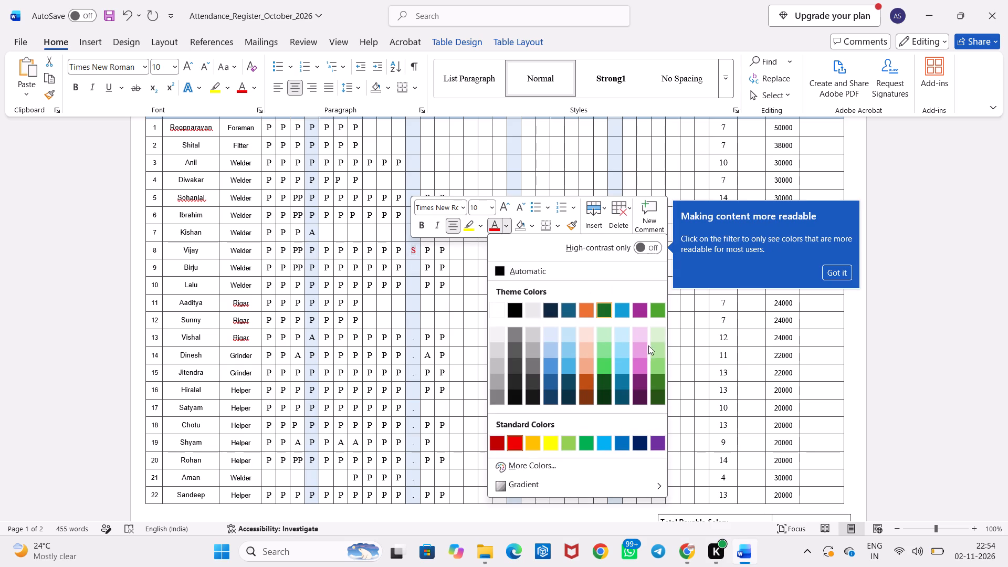
click(659, 312)
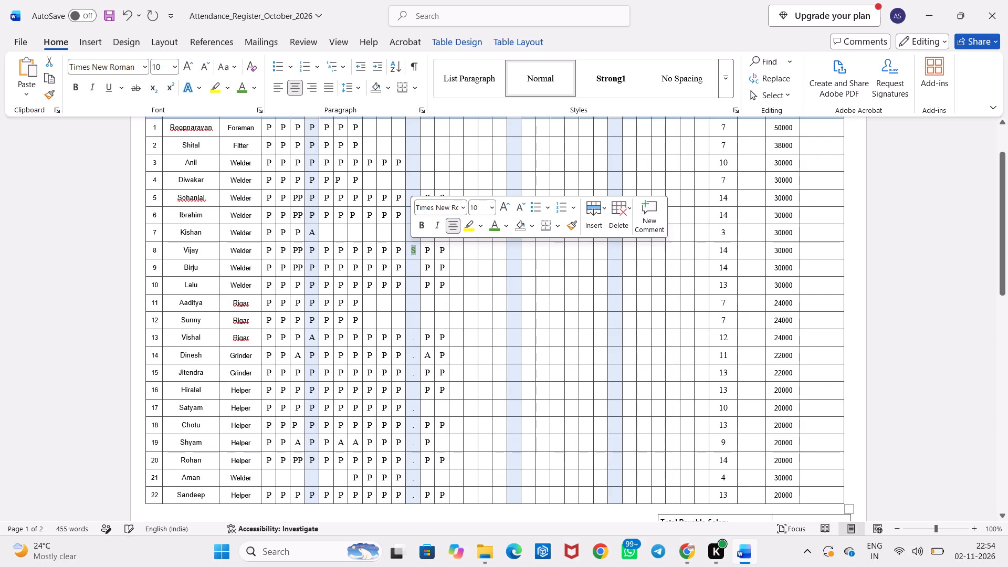
Enter S on day 11 for rows 9 and 10, colouring each letter the same green.
click(415, 268)
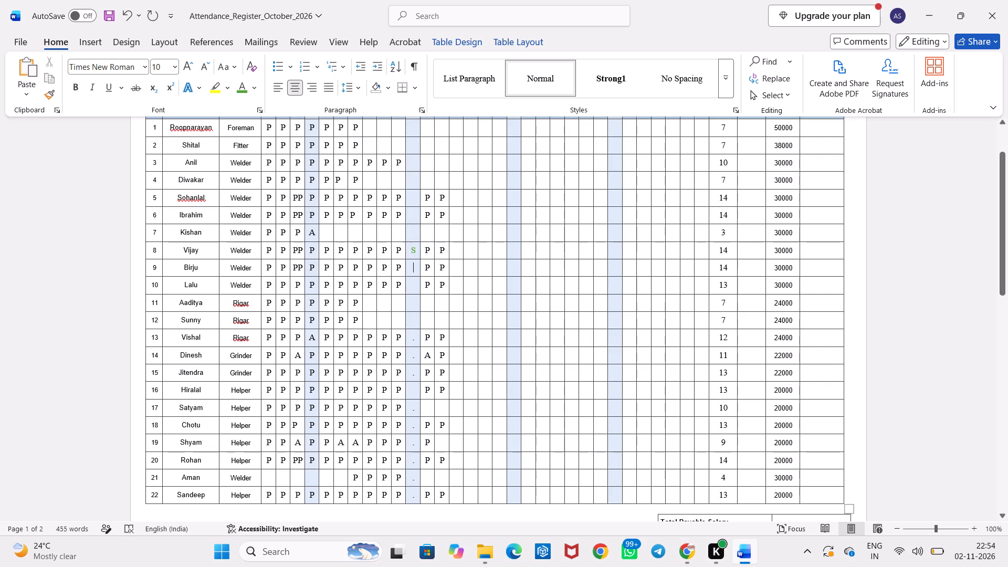
key(s)
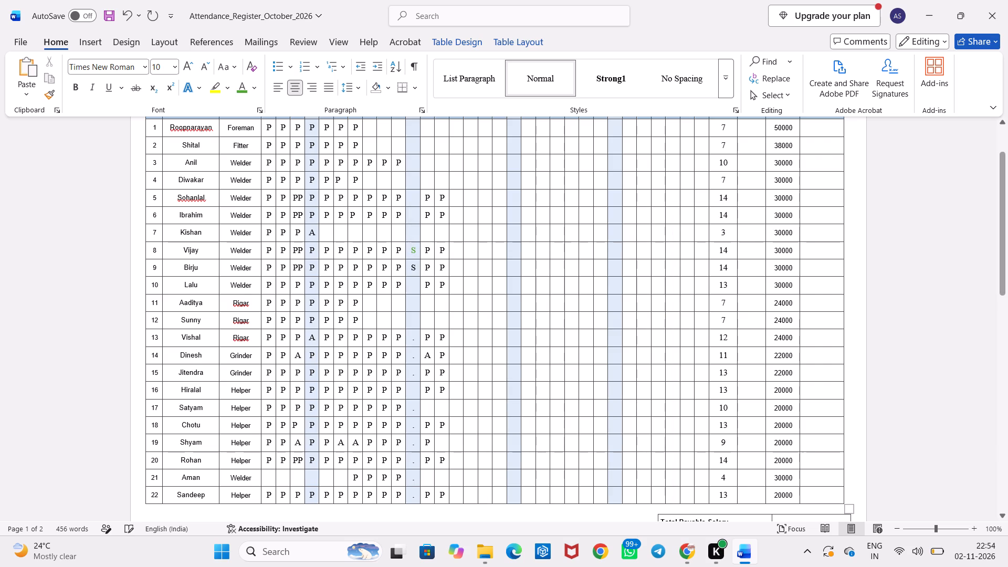
drag(417, 269, 410, 267)
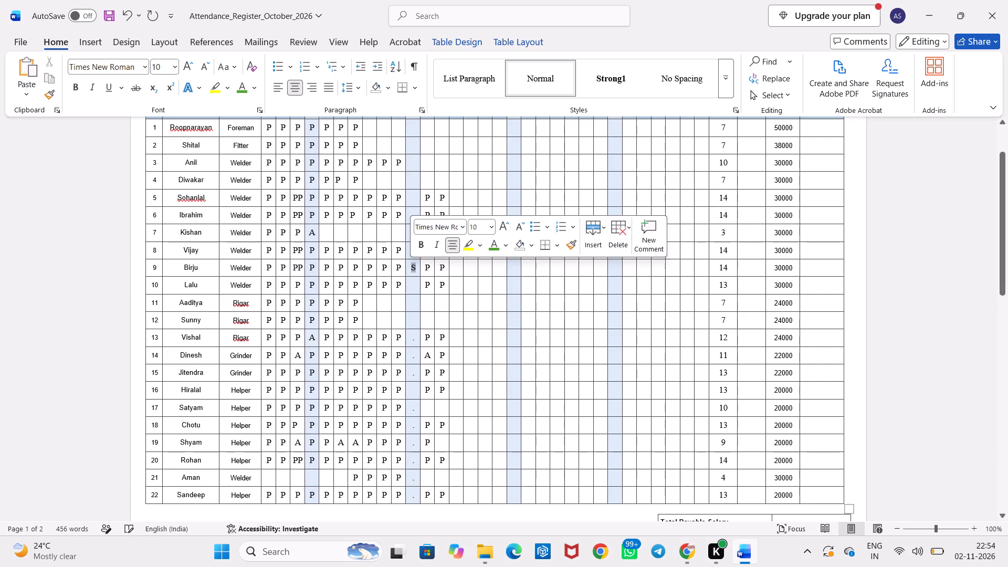
click(493, 244)
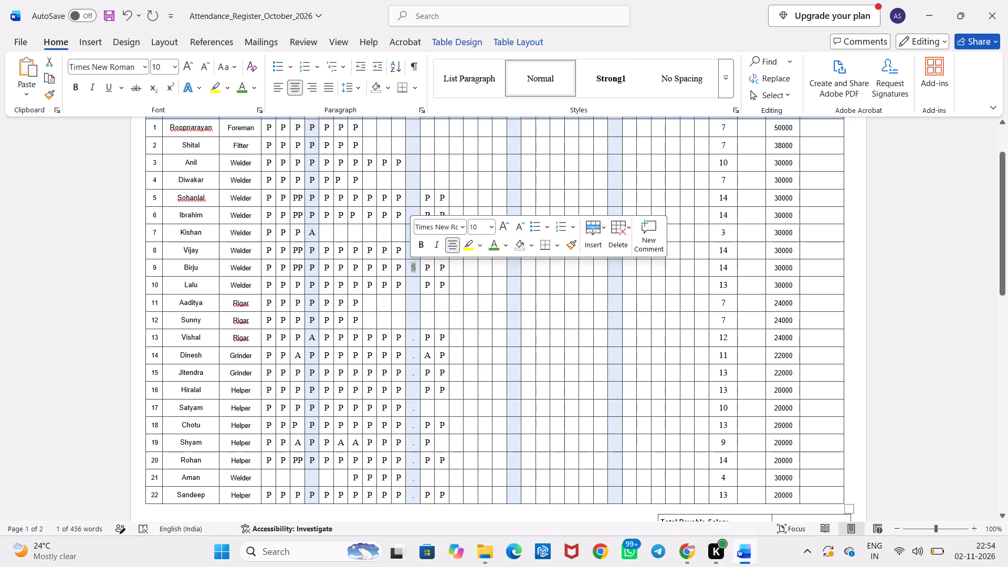
click(416, 285)
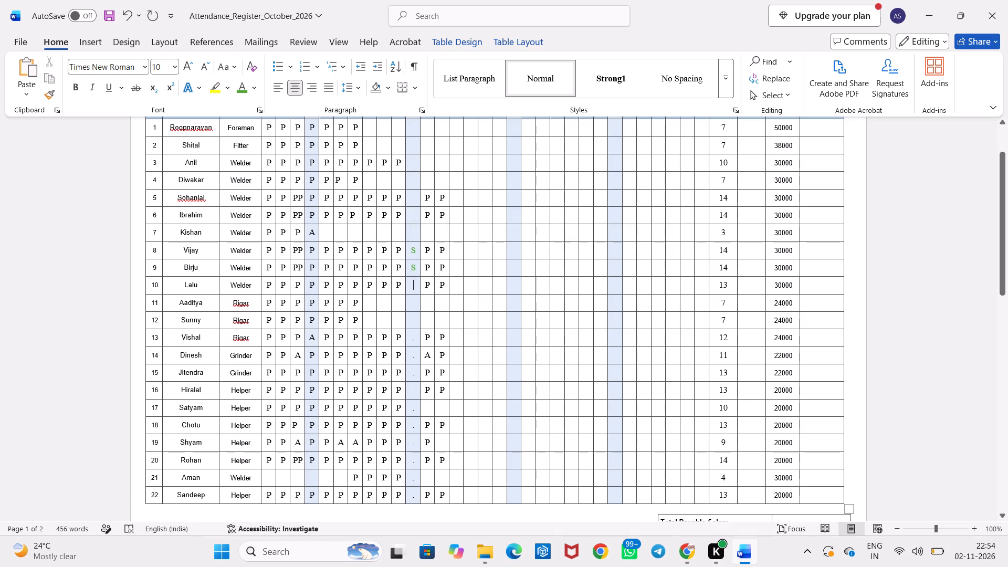
key(s)
drag(418, 287, 411, 284)
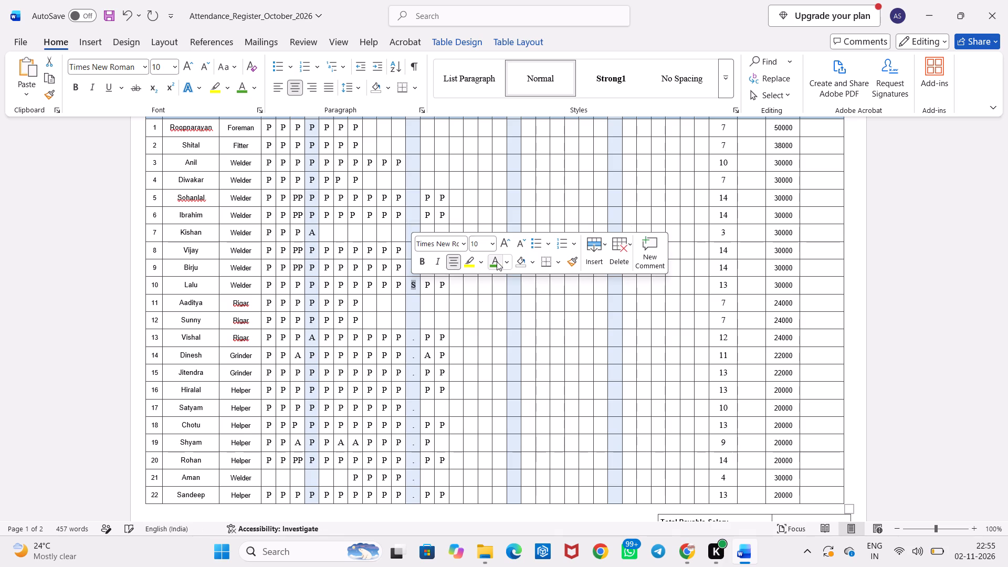
click(497, 261)
Replace the dots on day 11 for rows 13 and 14 with S, coloured the same green.
click(415, 342)
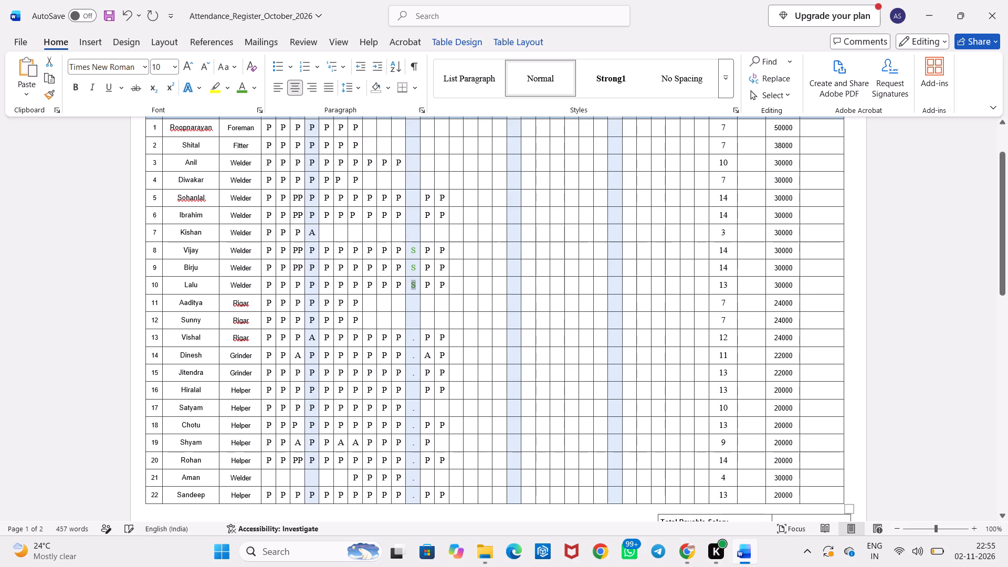
drag(416, 341, 415, 340)
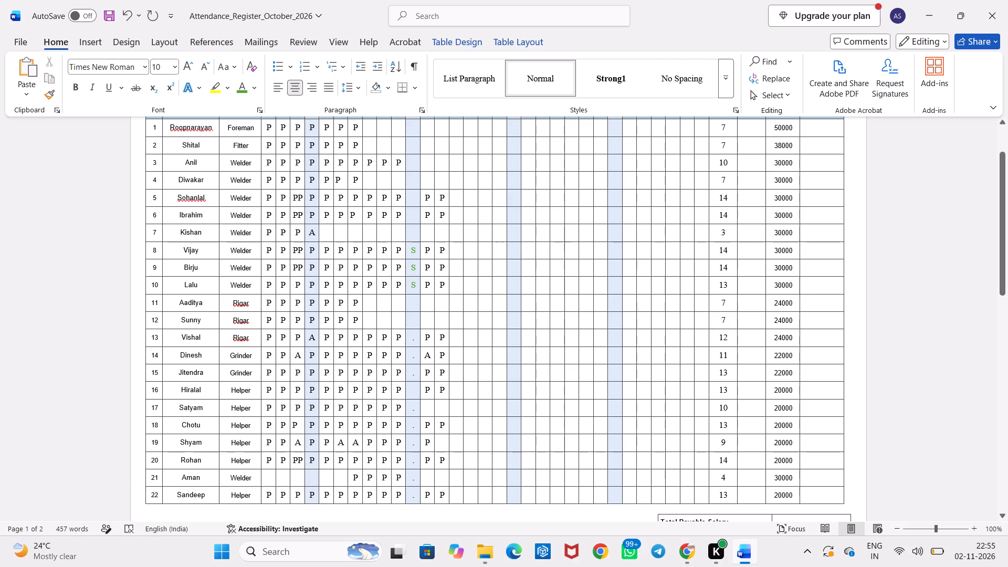
drag(415, 340, 409, 339)
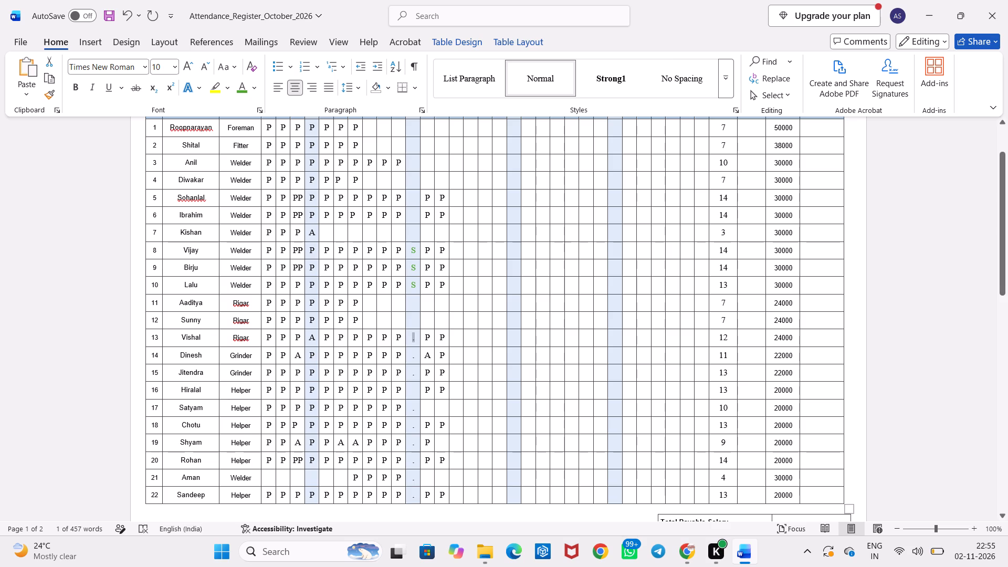
key(s)
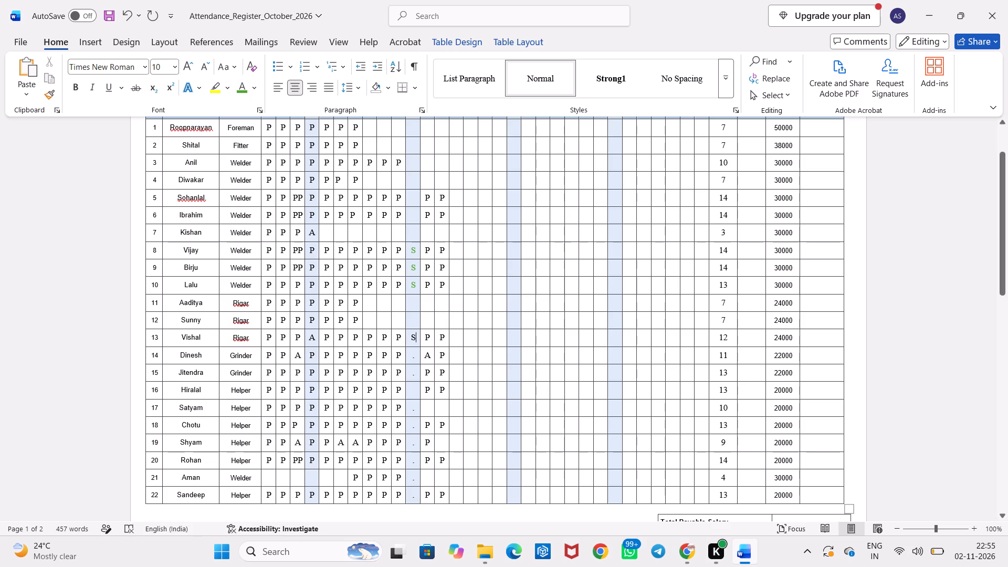
drag(417, 339, 411, 337)
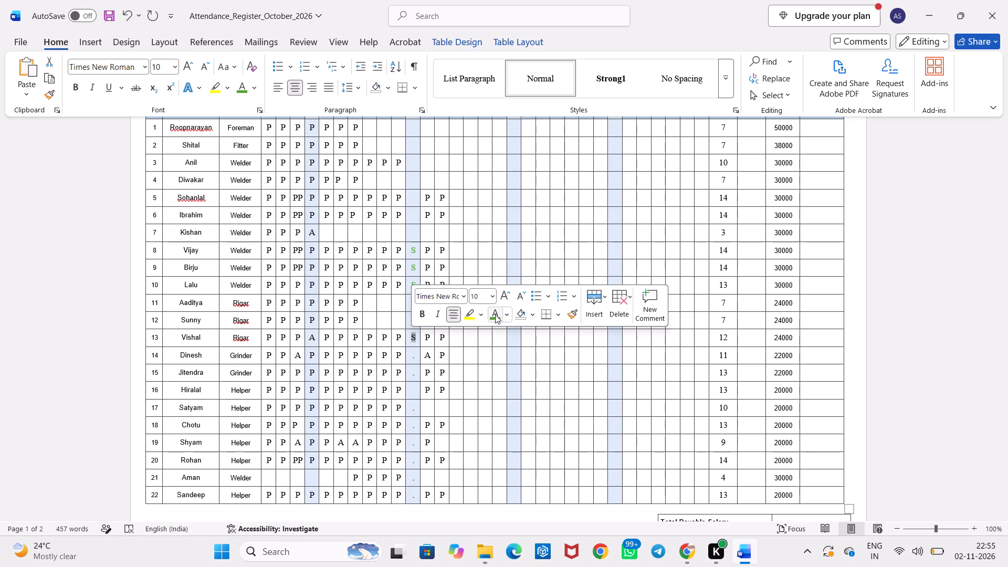
click(495, 314)
click(417, 358)
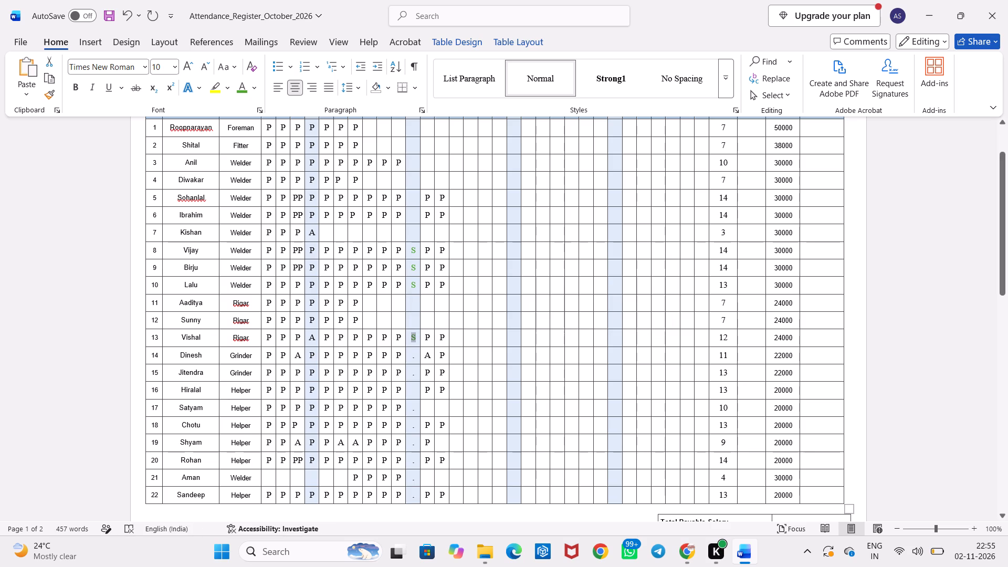
drag(417, 358, 404, 354)
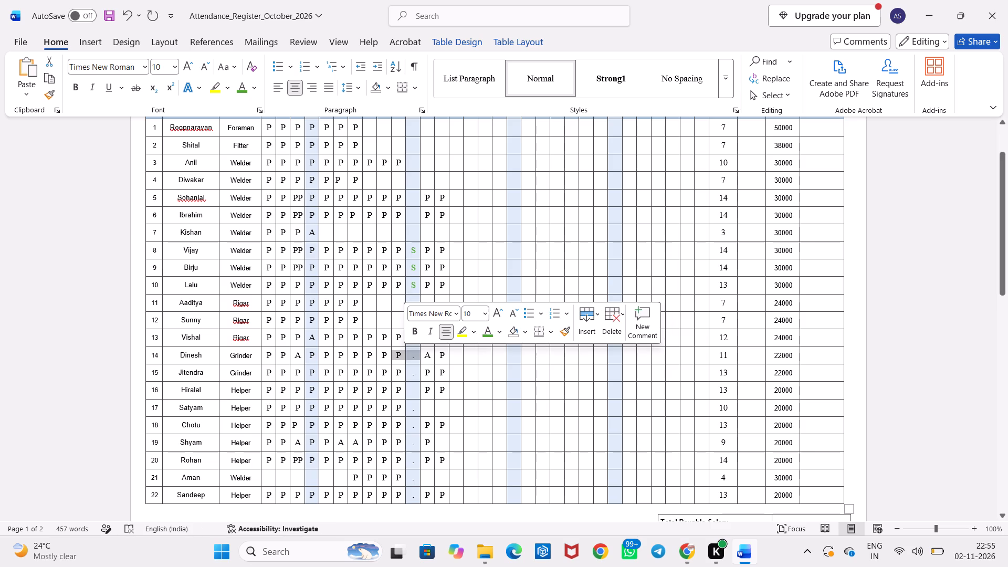
click(415, 358)
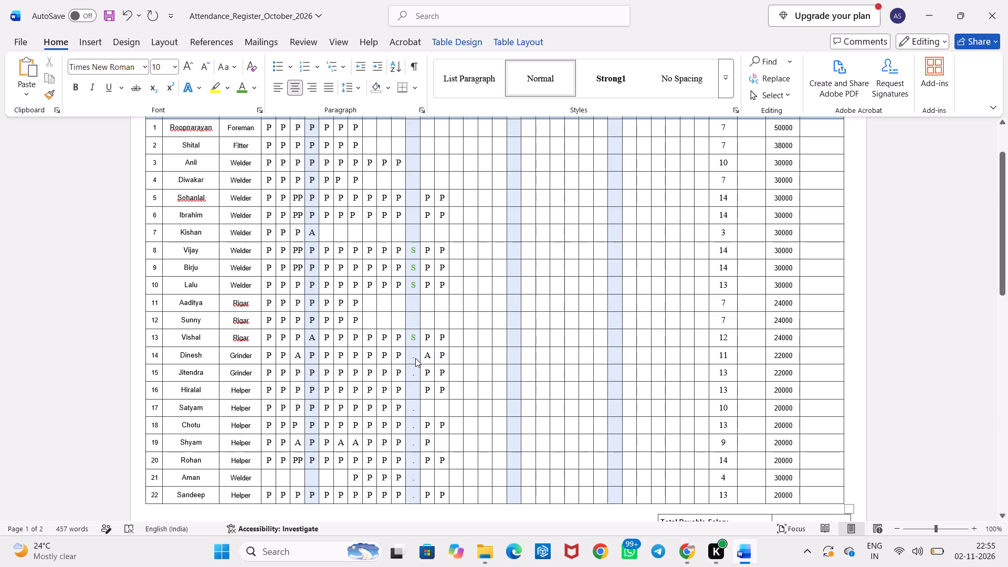
drag(415, 358, 408, 357)
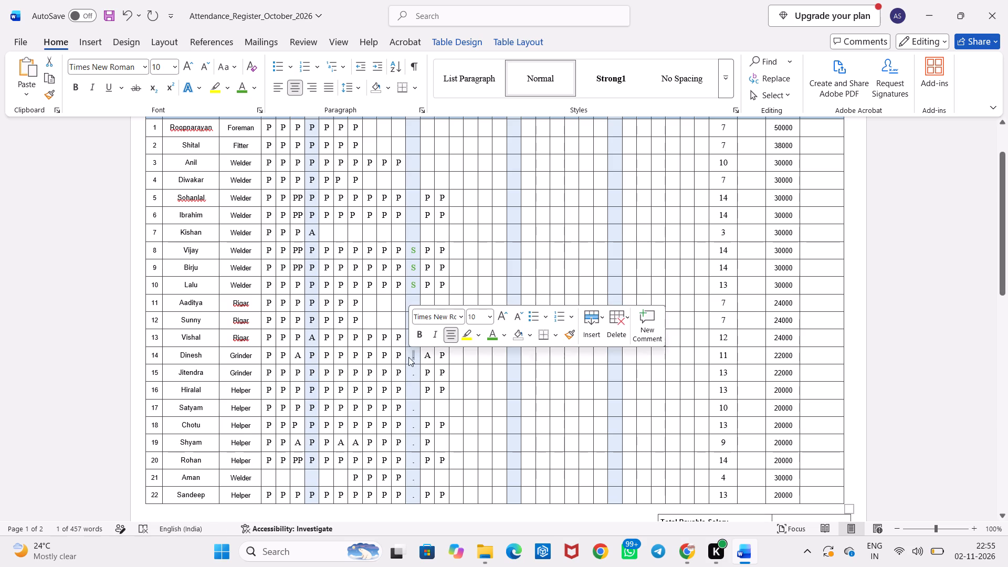
key(s)
drag(416, 355, 412, 354)
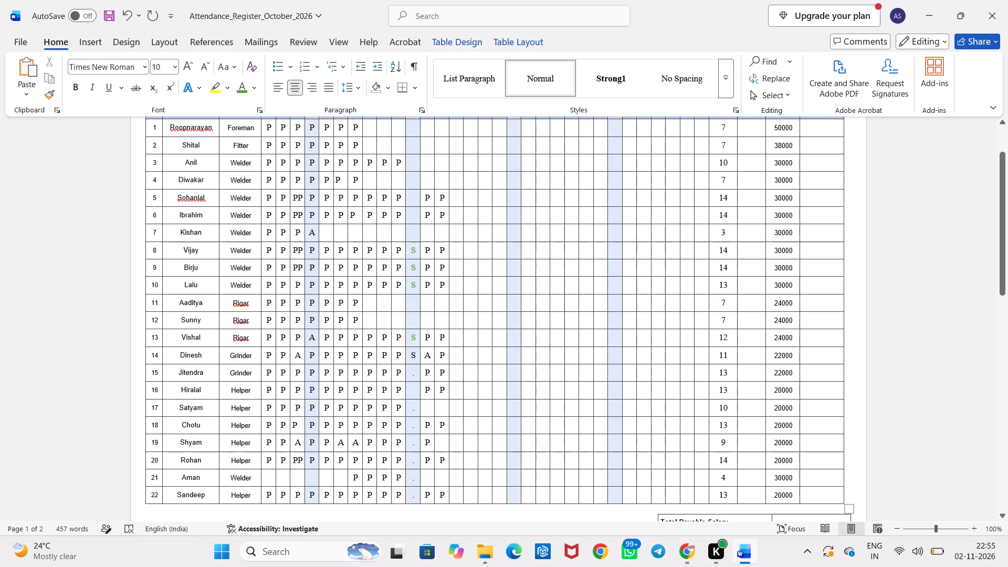
drag(412, 354, 409, 353)
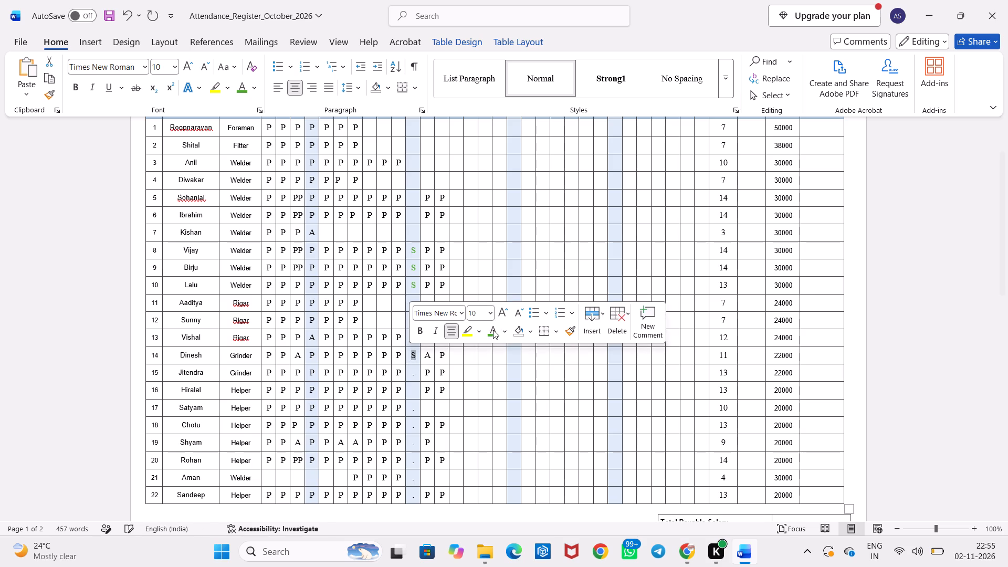
click(493, 330)
Replace the dot on day 11 for row 15 with S in the same green.
click(417, 375)
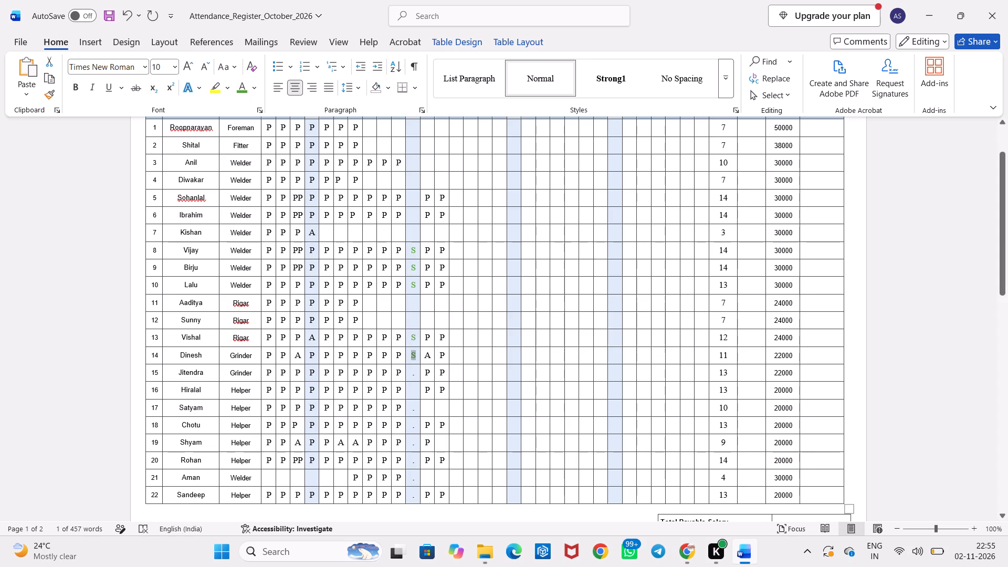
key(BackSpace)
key(s)
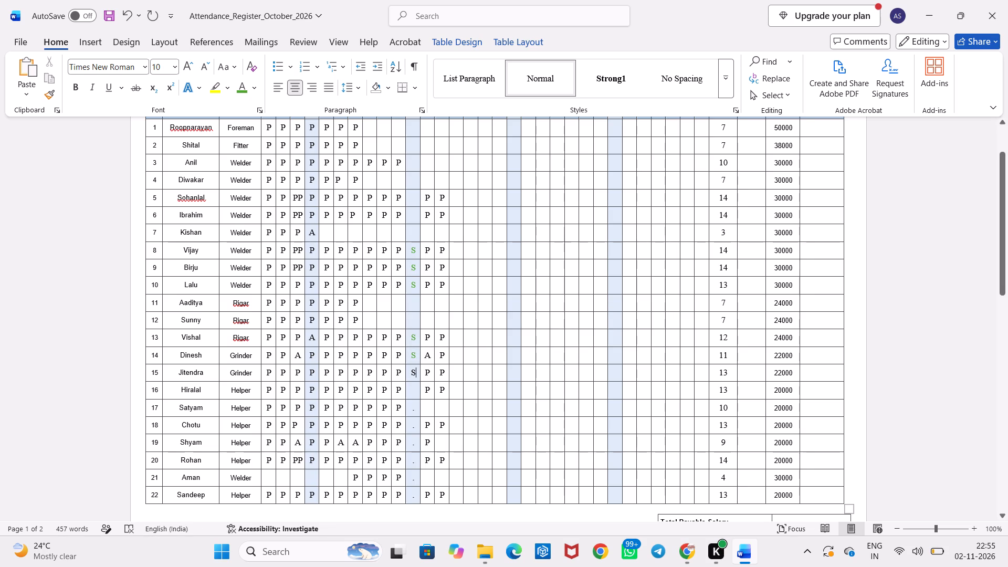
drag(416, 373, 409, 372)
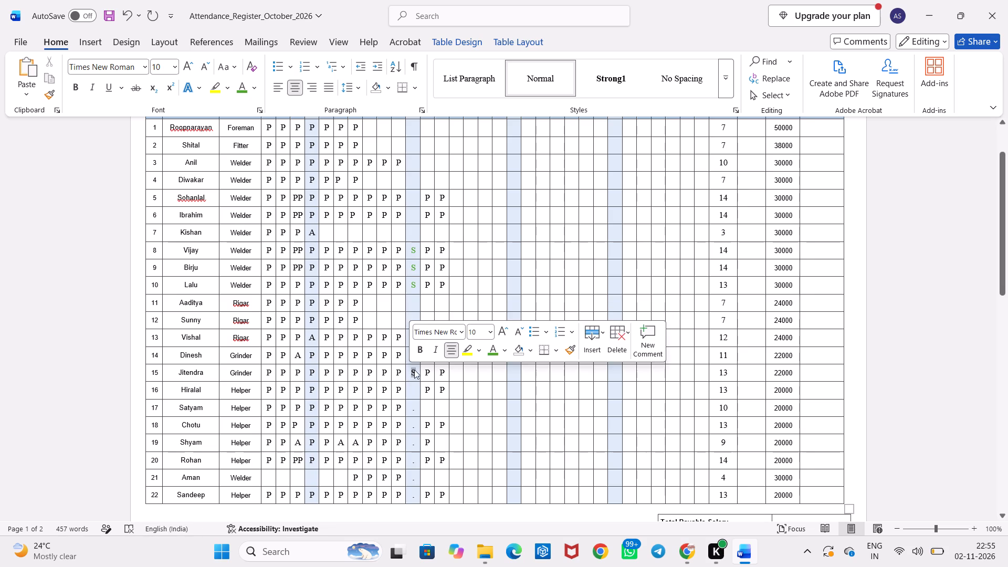
click(490, 355)
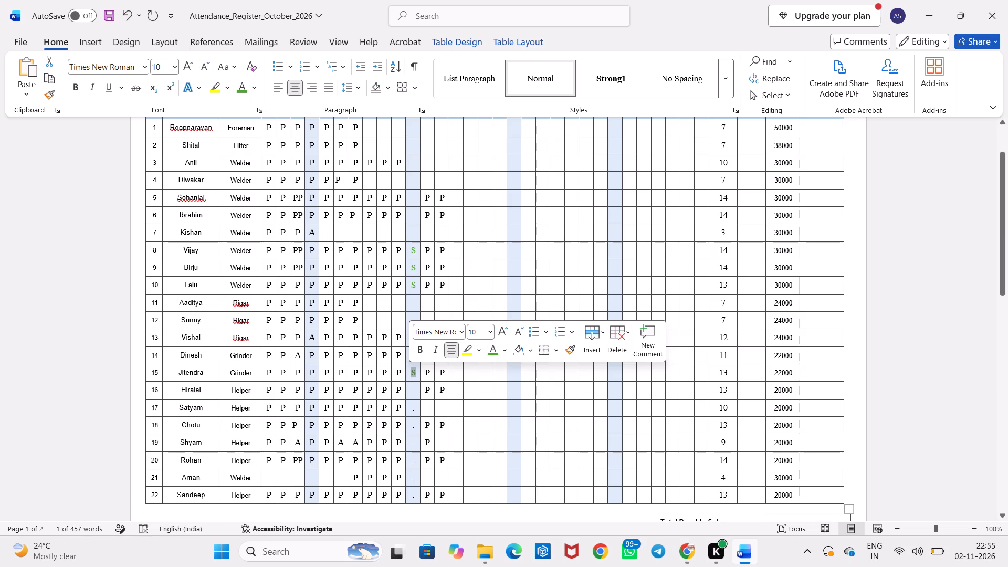
Replace the dots on day 11 for rows 18 and 19 with S, coloured the same green as the other S marks.
click(417, 412)
click(417, 412)
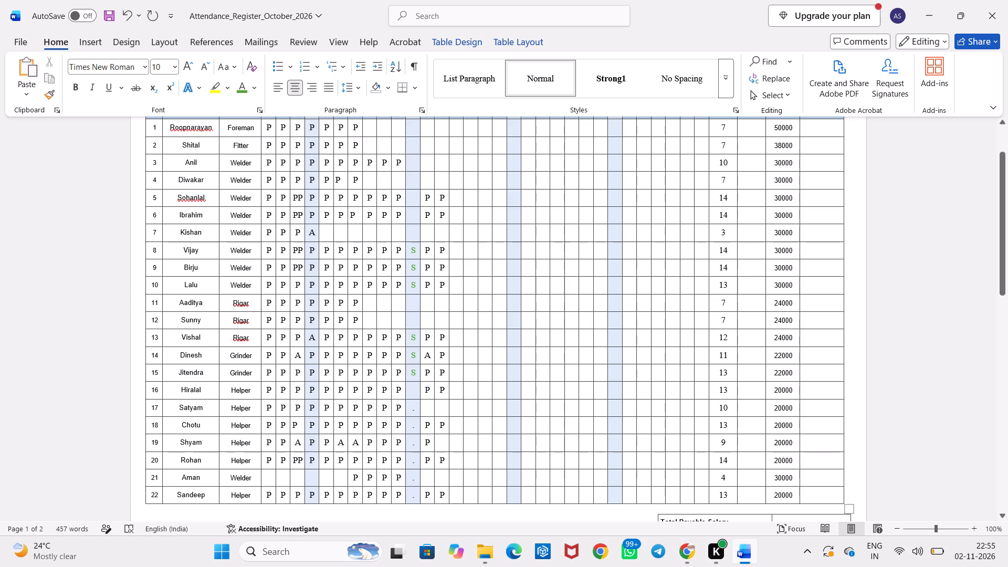
click(418, 427)
click(415, 427)
key(BackSpace)
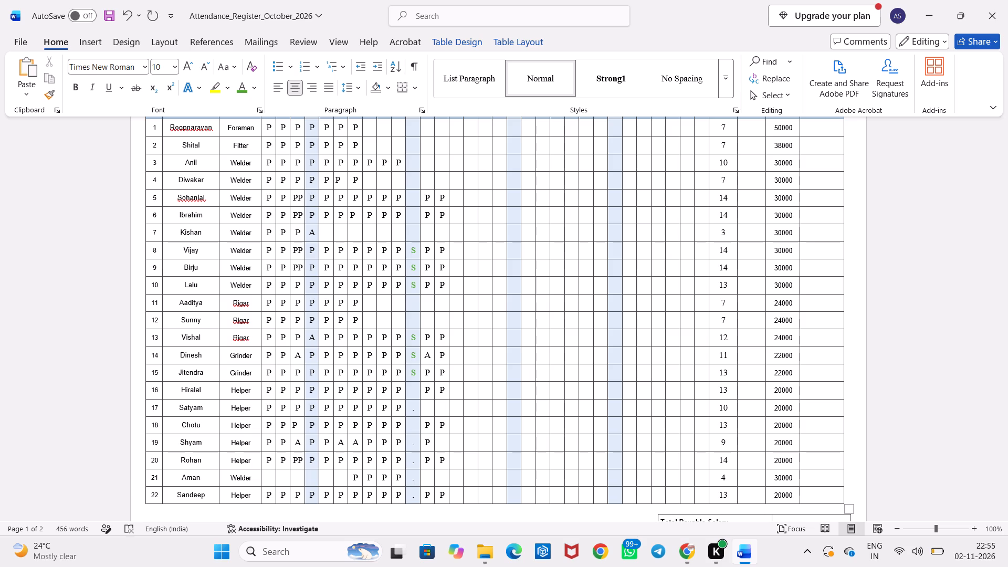
key(s)
drag(416, 427, 409, 424)
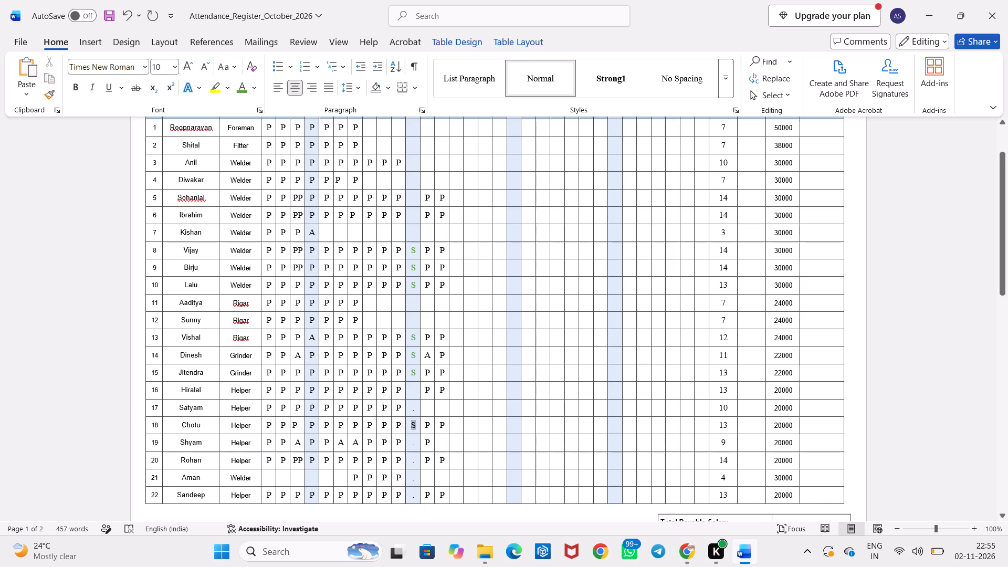
drag(409, 424, 409, 425)
click(491, 403)
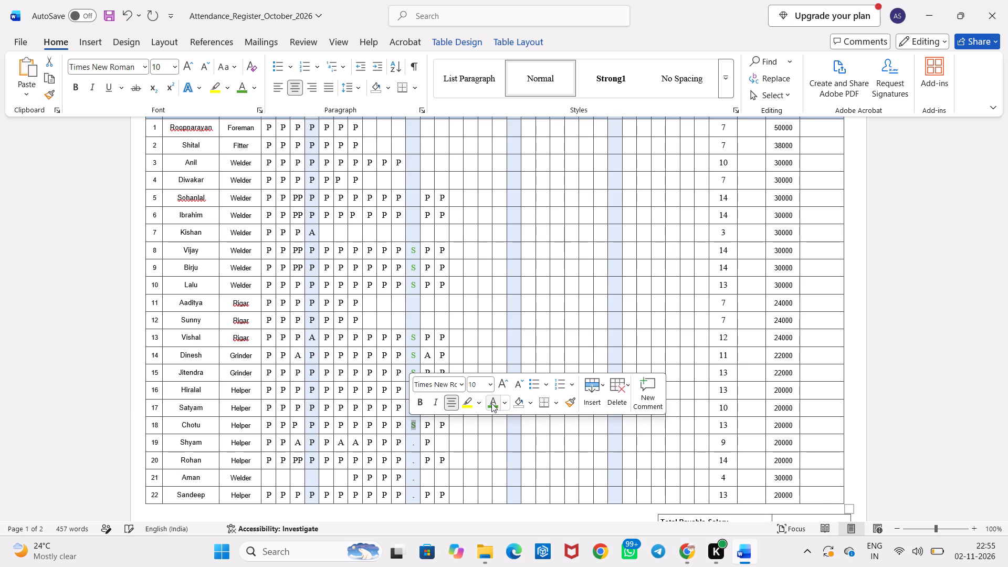
click(416, 445)
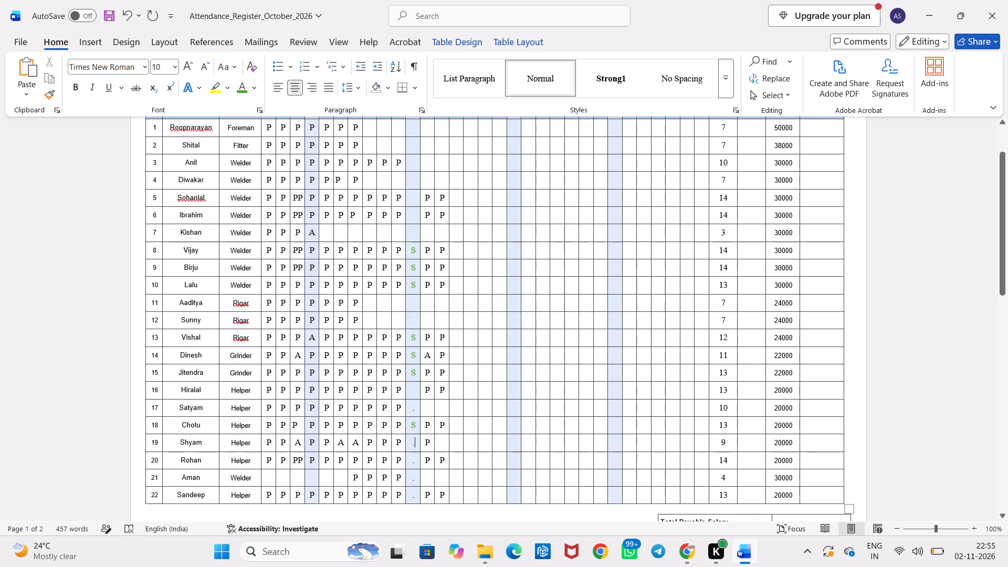
drag(416, 445, 411, 444)
key(s)
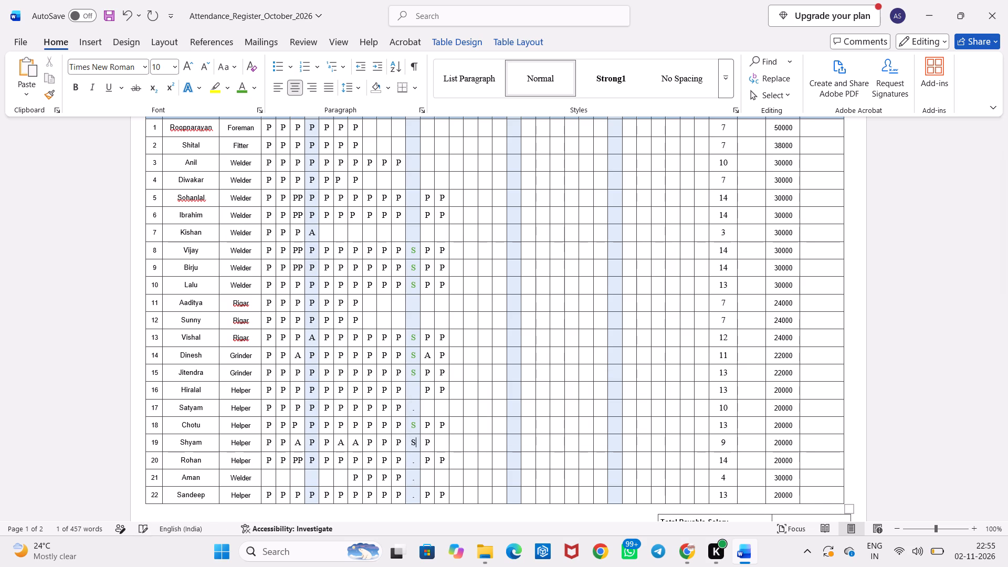
drag(416, 444, 410, 444)
click(490, 426)
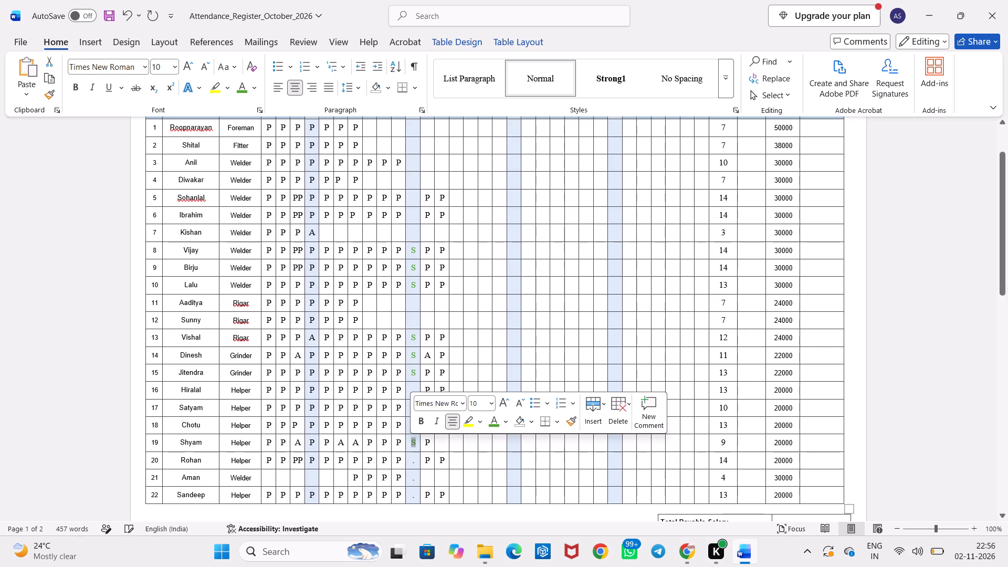
Replace the dot on day 11 for row 20 with S in the same green.
click(413, 462)
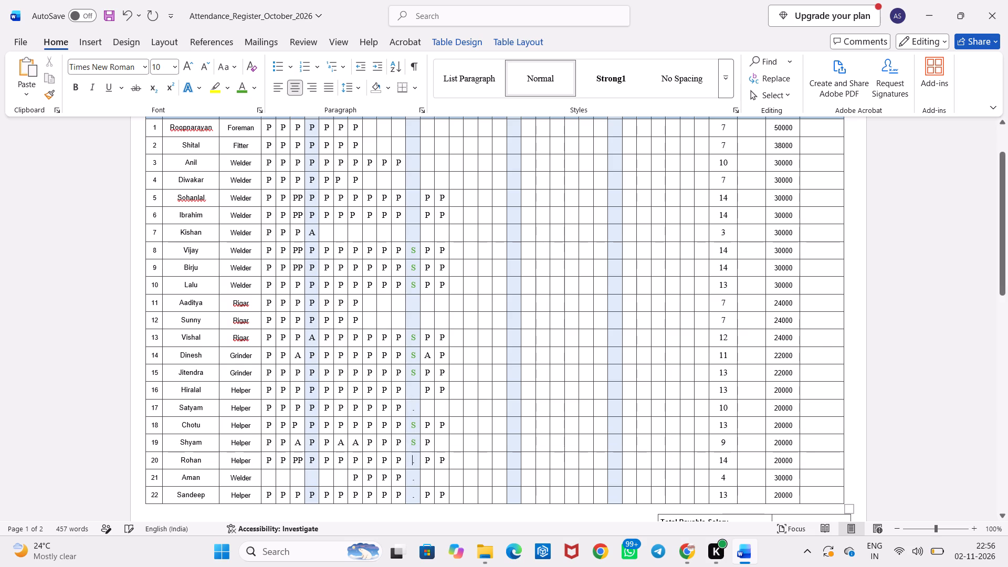
click(415, 462)
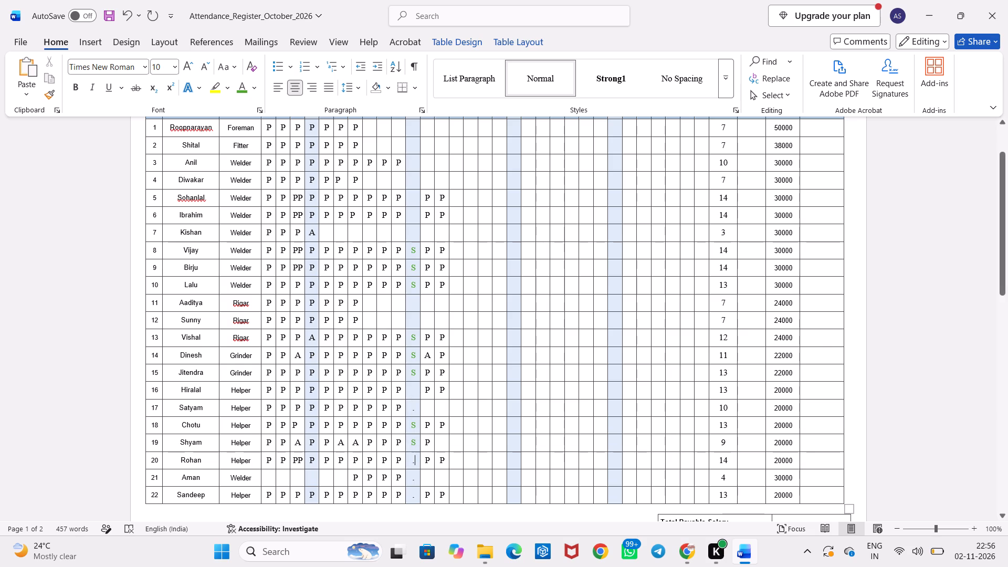
click(415, 462)
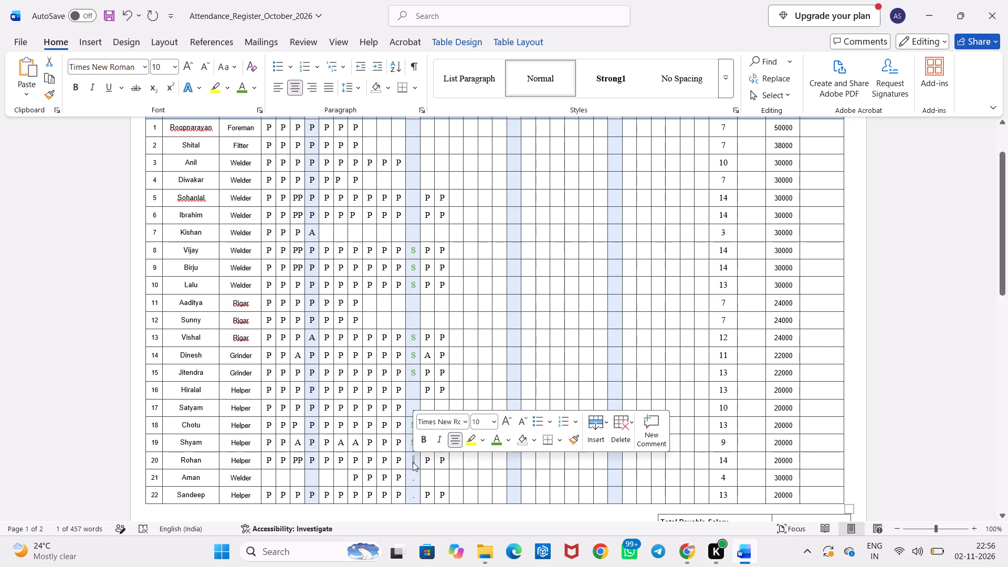
key(s)
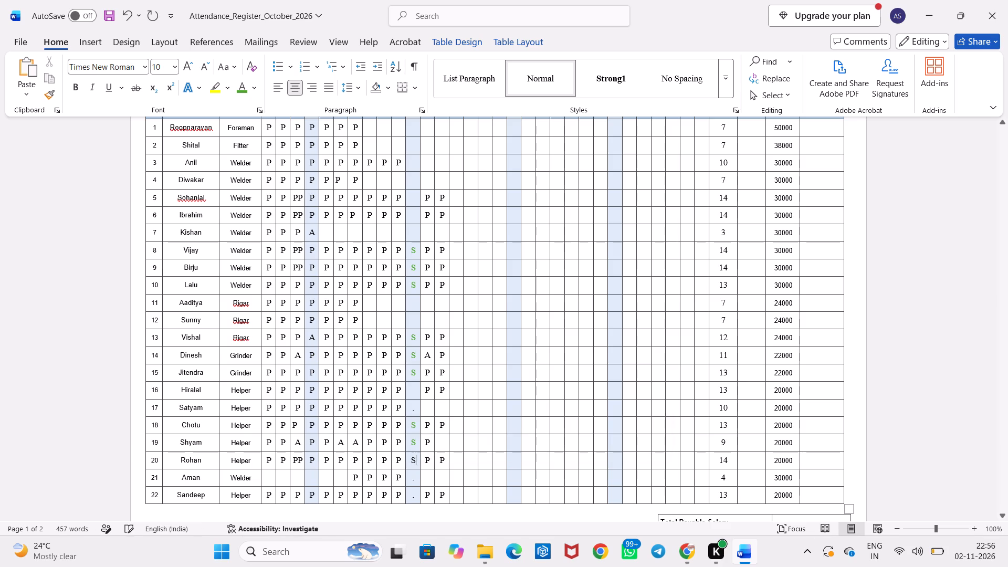
drag(417, 461, 411, 459)
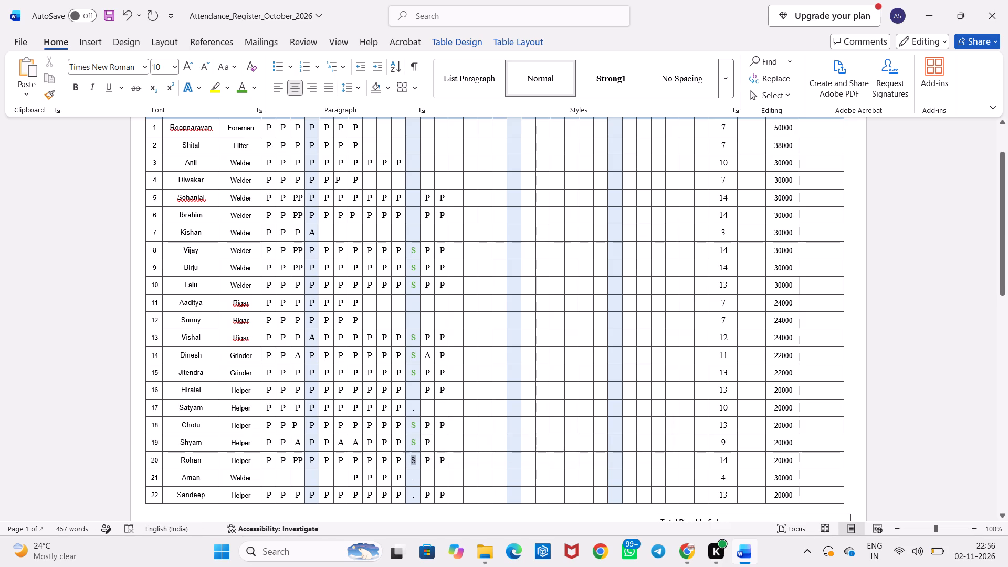
drag(411, 459, 411, 459)
click(495, 439)
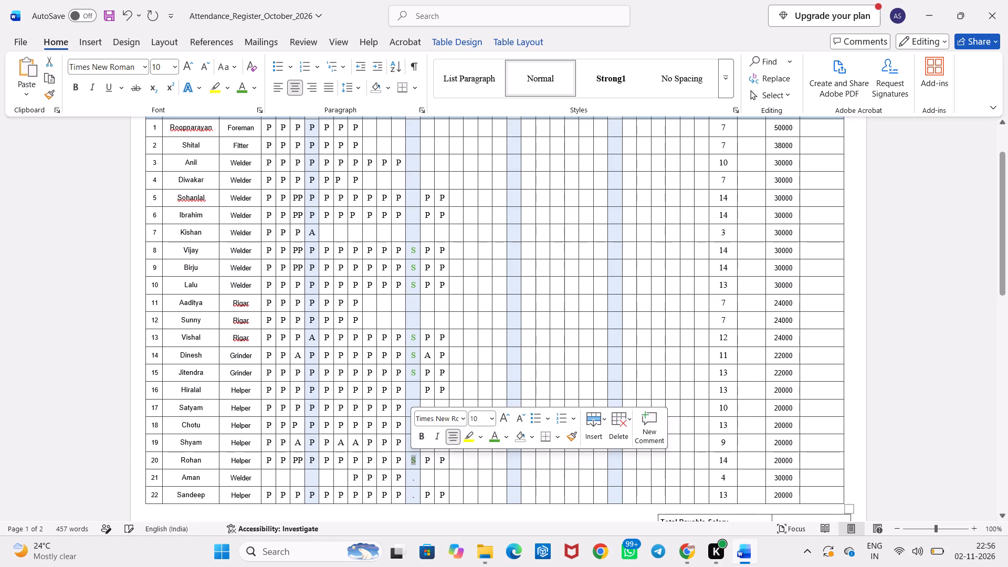
Replace the dot on day 11 for row 22 with S in the same green.
scroll(413, 493, down, 1)
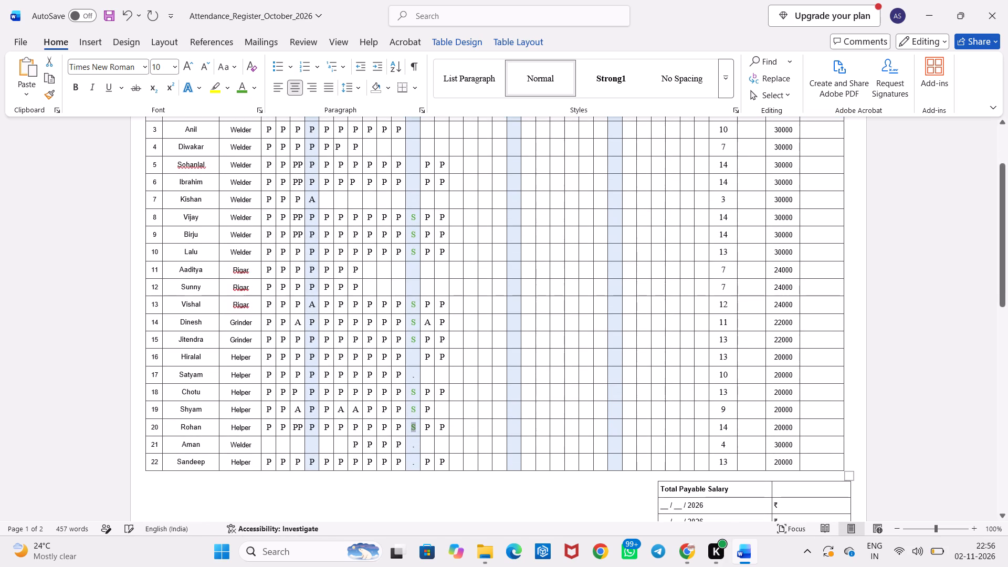
click(414, 464)
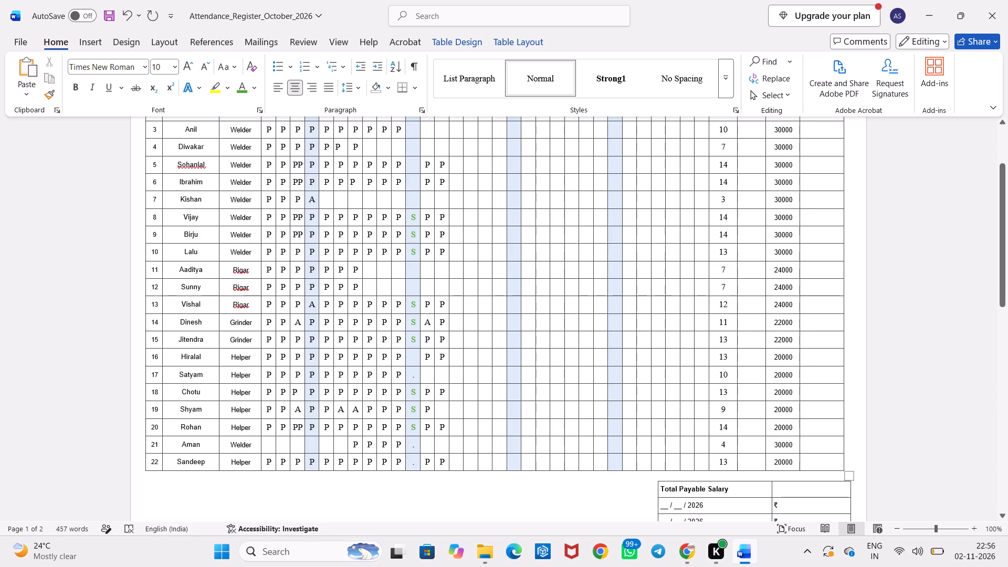
click(415, 464)
key(BackSpace)
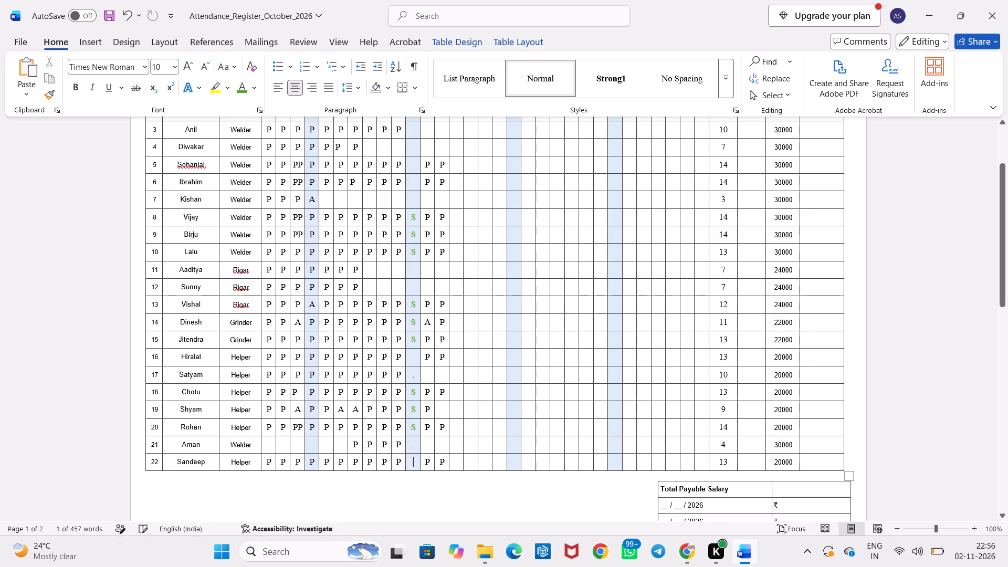
key(s)
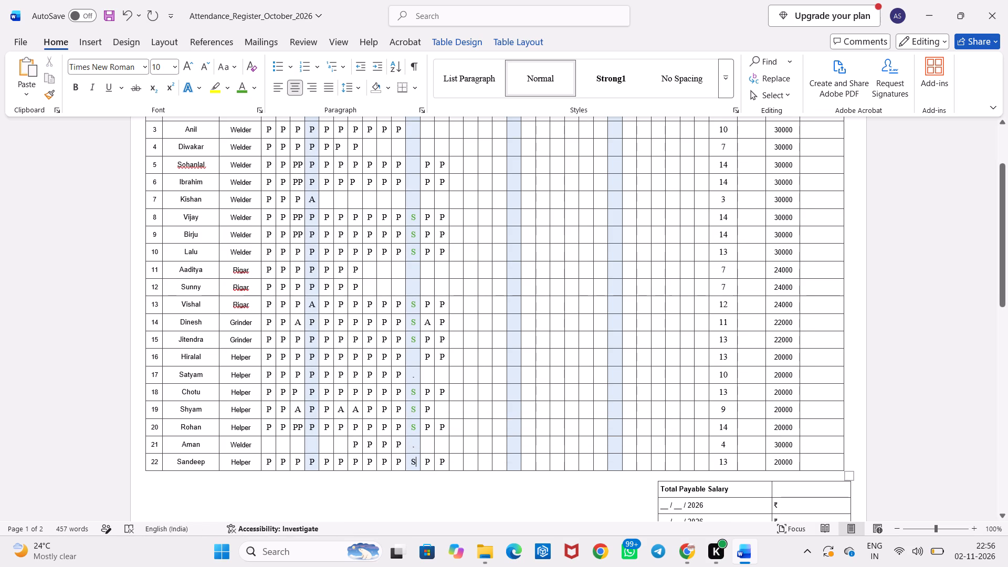
click(416, 464)
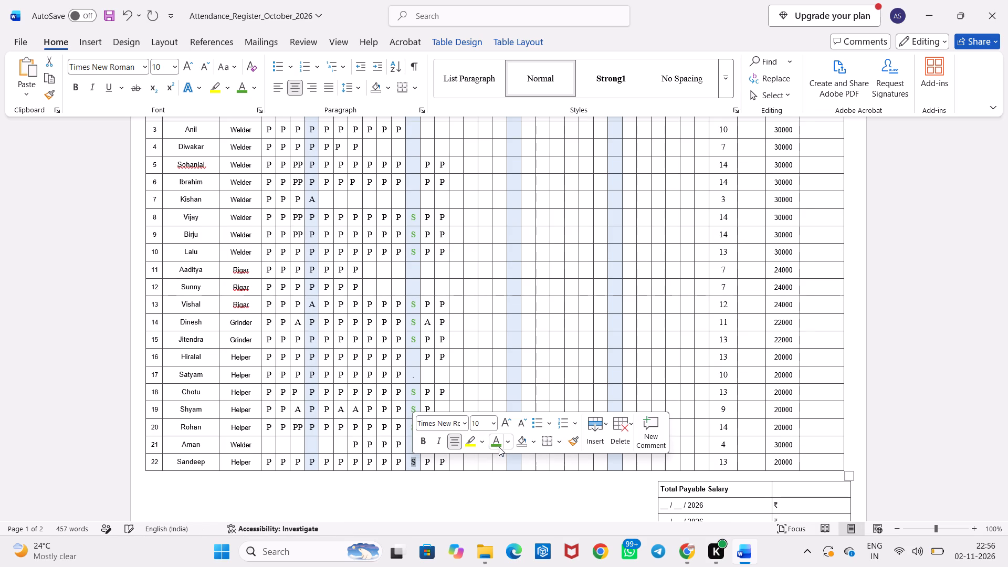
click(494, 443)
click(408, 498)
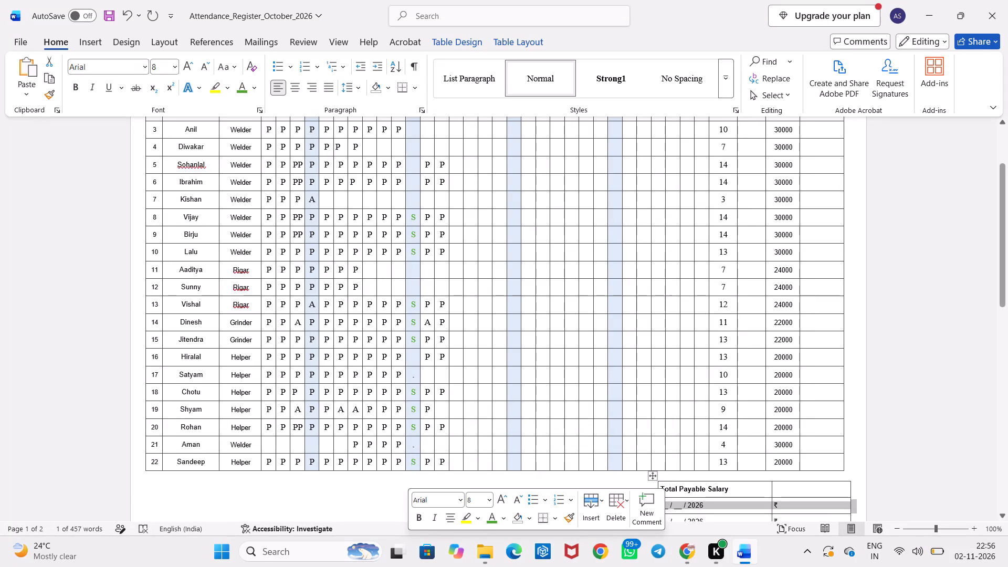
click(381, 482)
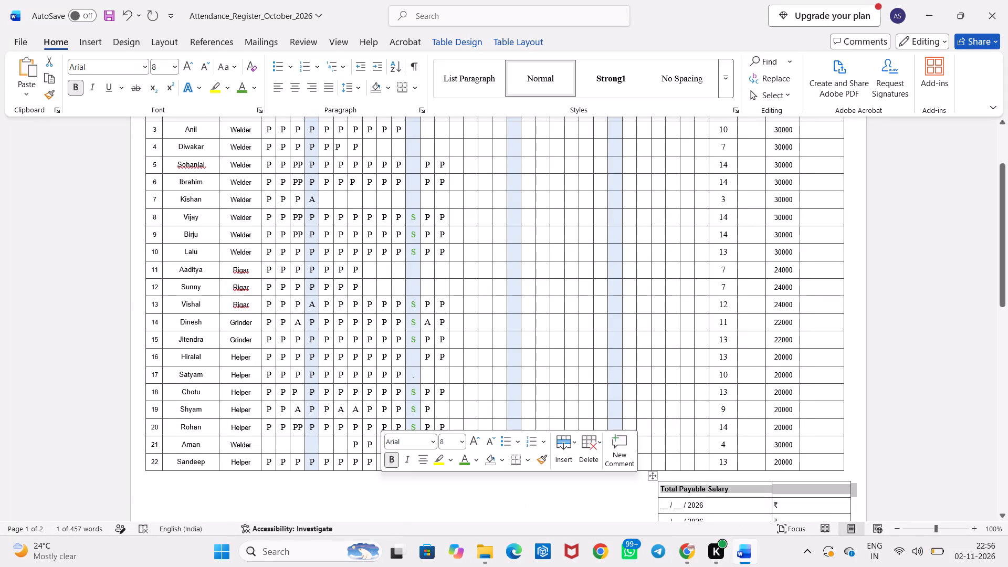
click(424, 505)
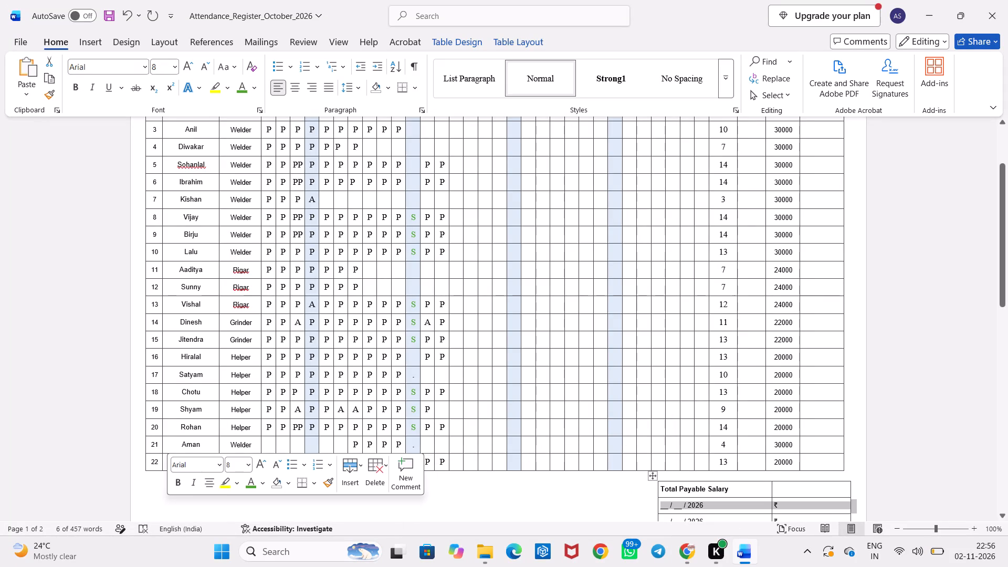
click(516, 499)
Enter S on day 11 for rows 5 and 6 and colour both letters the same green.
scroll(417, 308, up, 1)
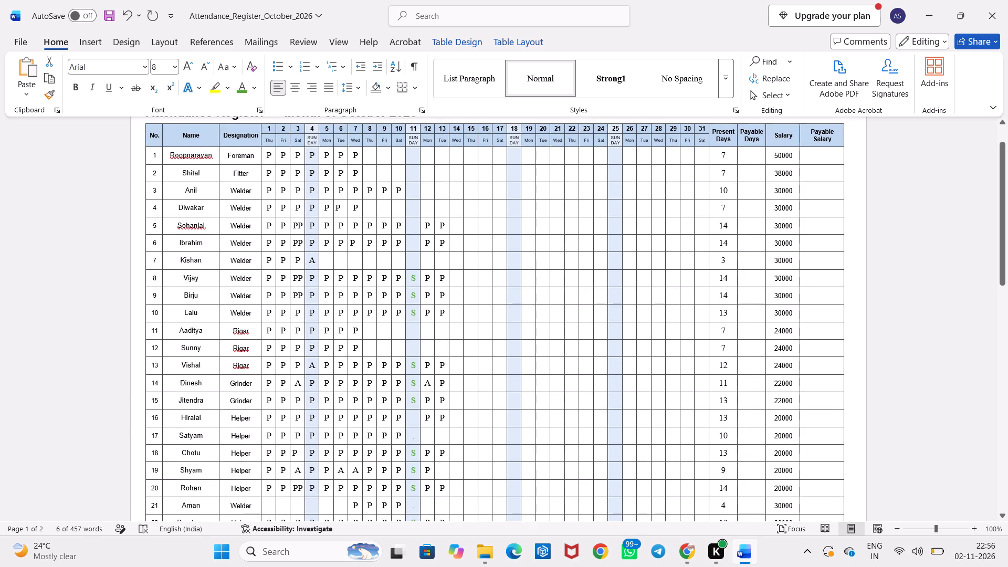
click(415, 229)
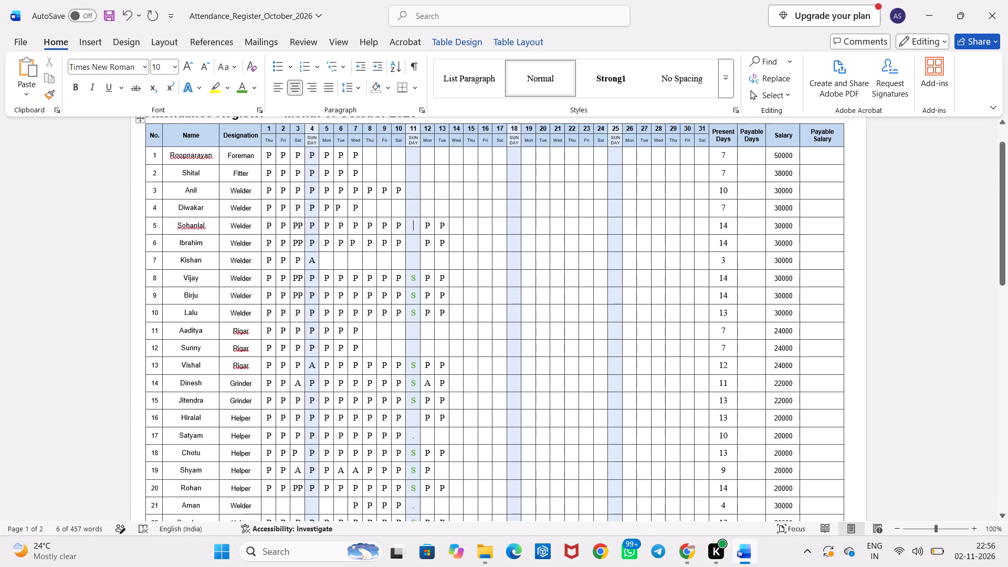
key(s)
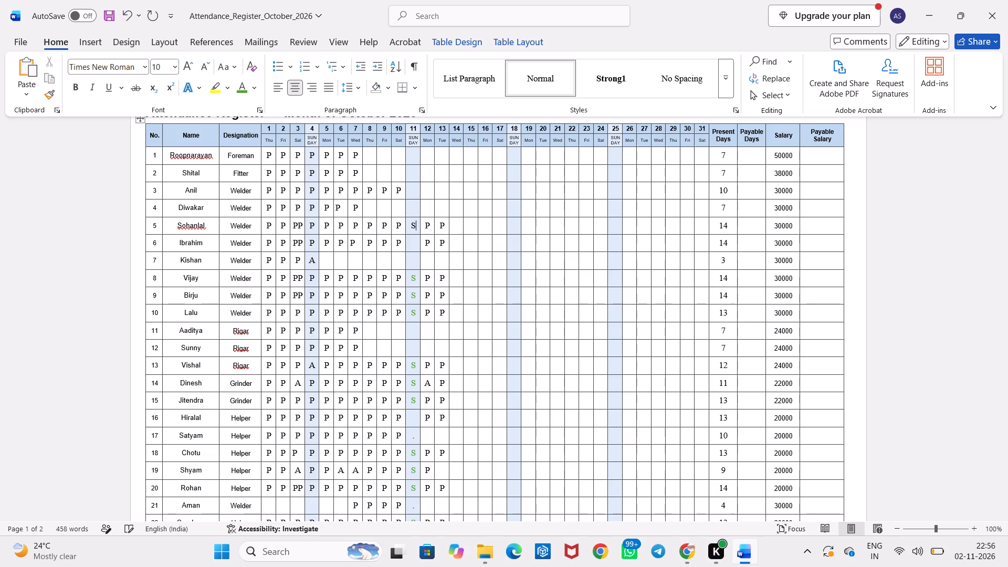
key(Down)
key(s)
drag(416, 248, 416, 229)
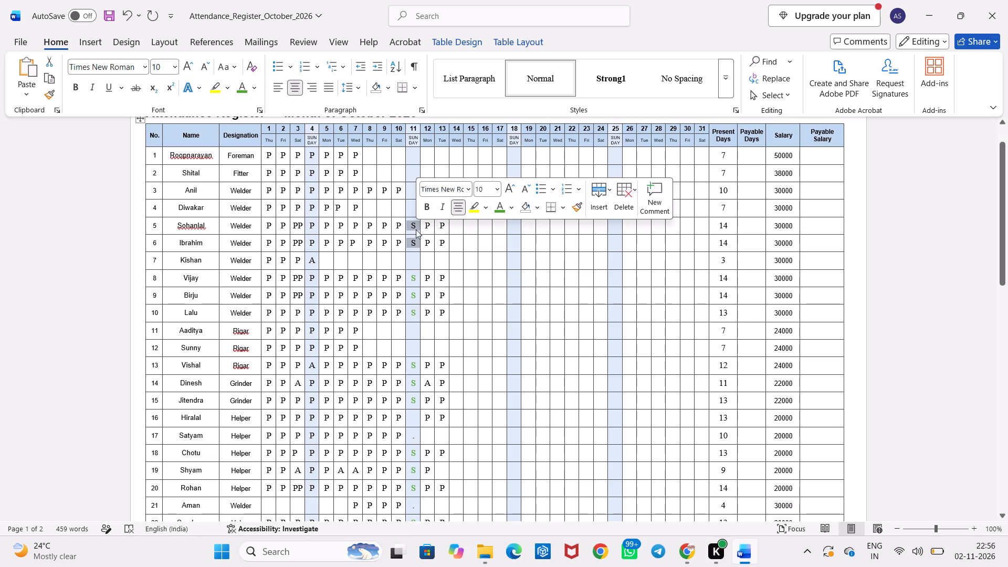
click(497, 208)
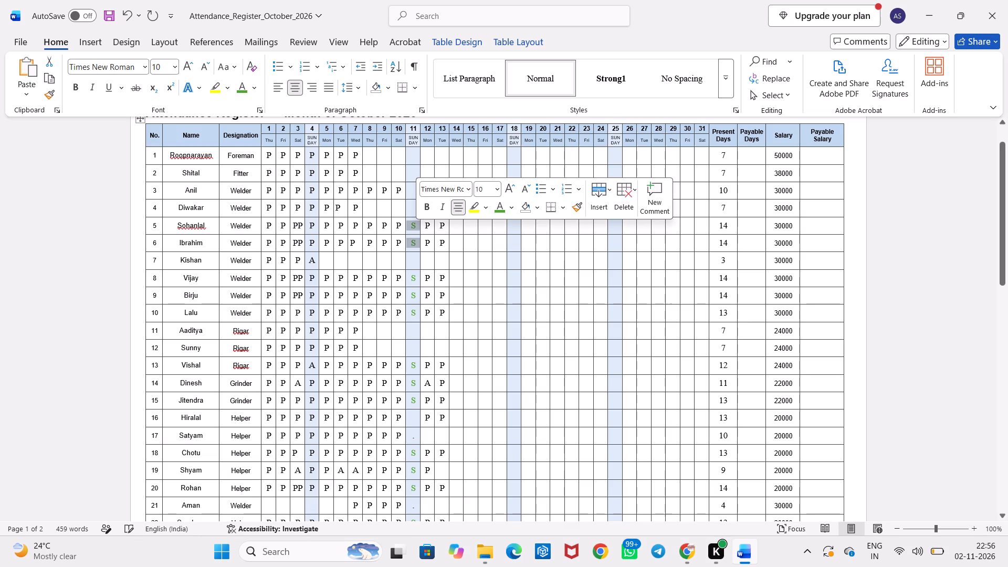
click(456, 243)
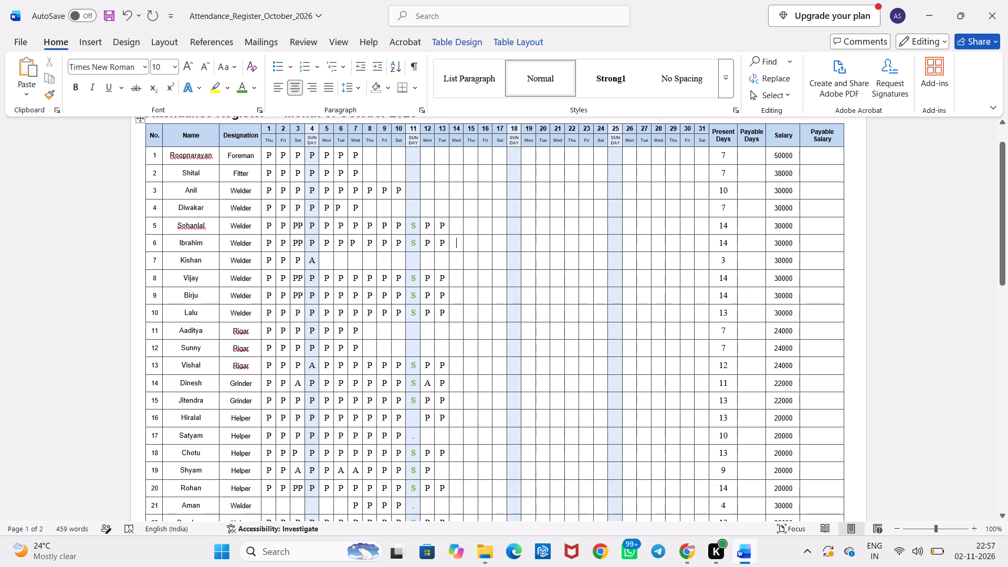
Delete the dot on day 11 for row 17 and save the document.
click(415, 437)
key(BackSpace)
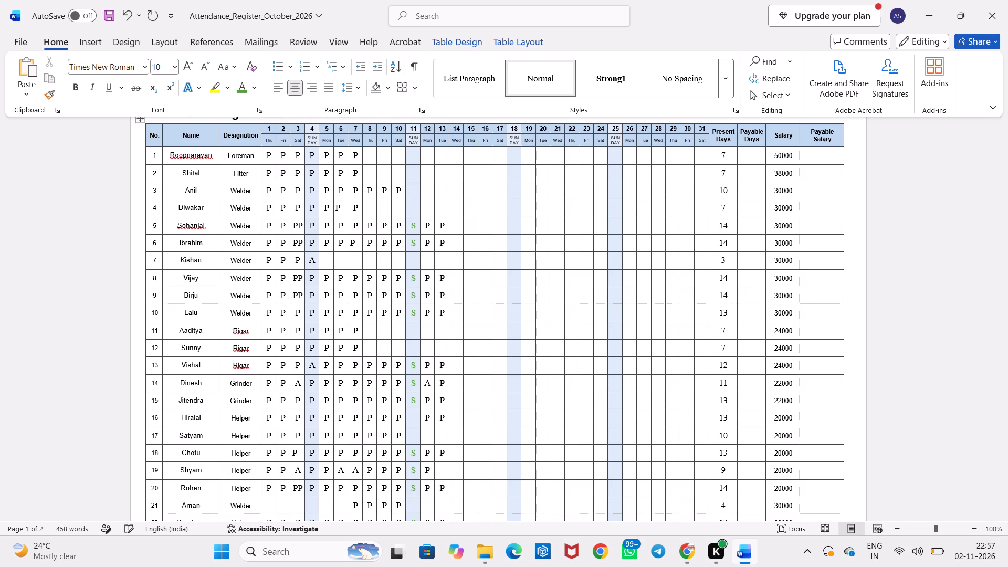
key(ctrl+s)
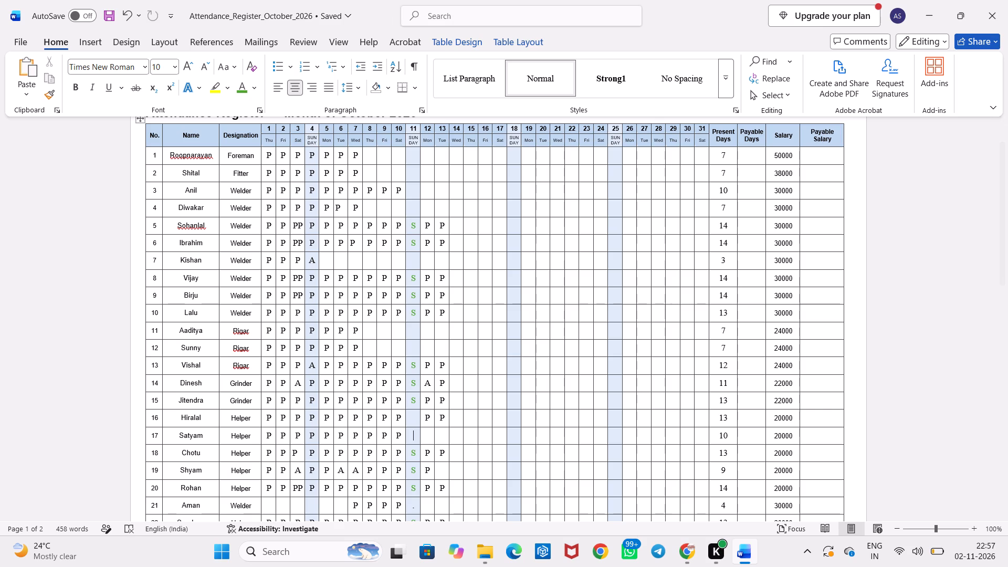
Copy the Present Days values of all 22 rows into the Payable Days column, starting at row 1.
click(746, 151)
drag(720, 153, 730, 353)
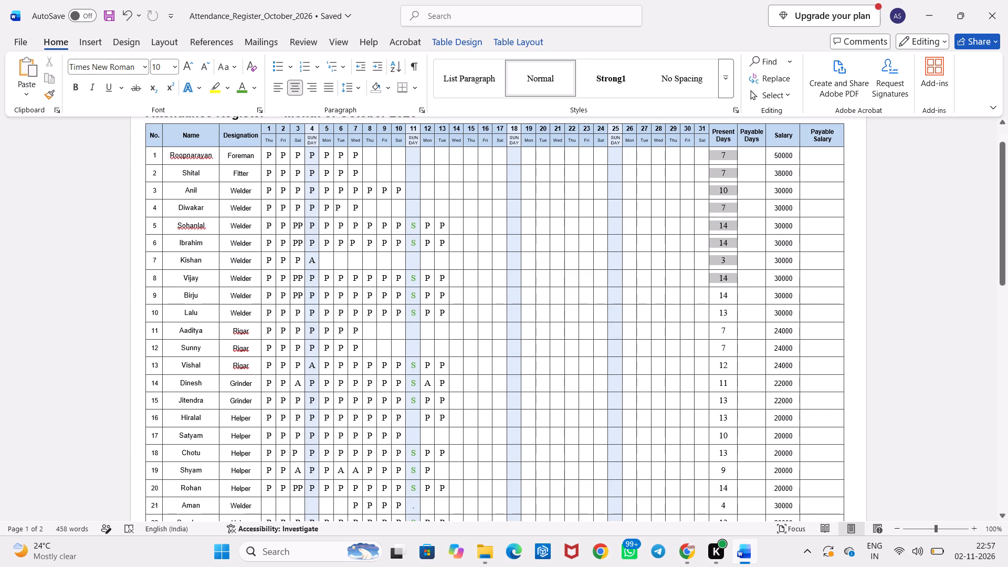
drag(730, 353, 730, 450)
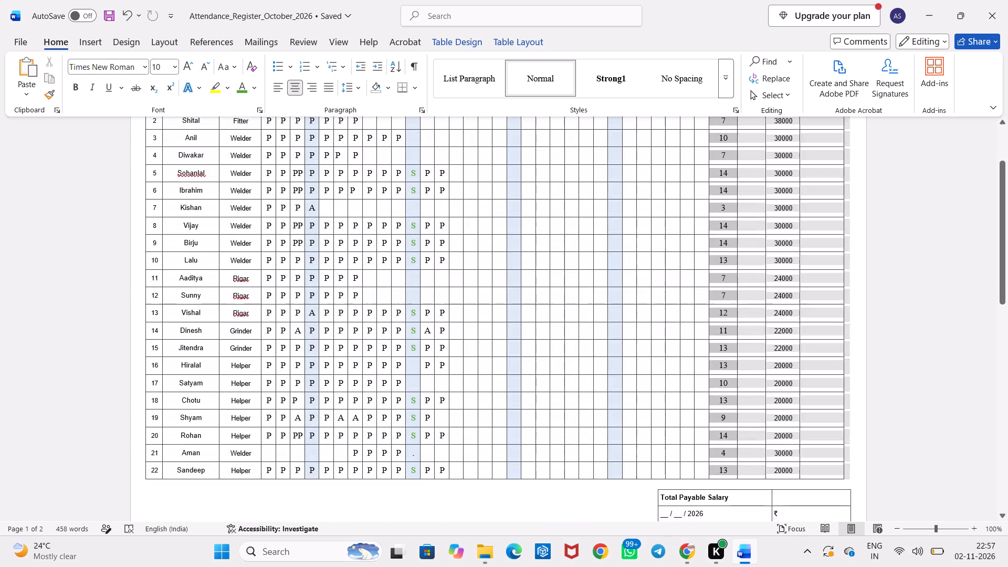
drag(730, 450, 726, 468)
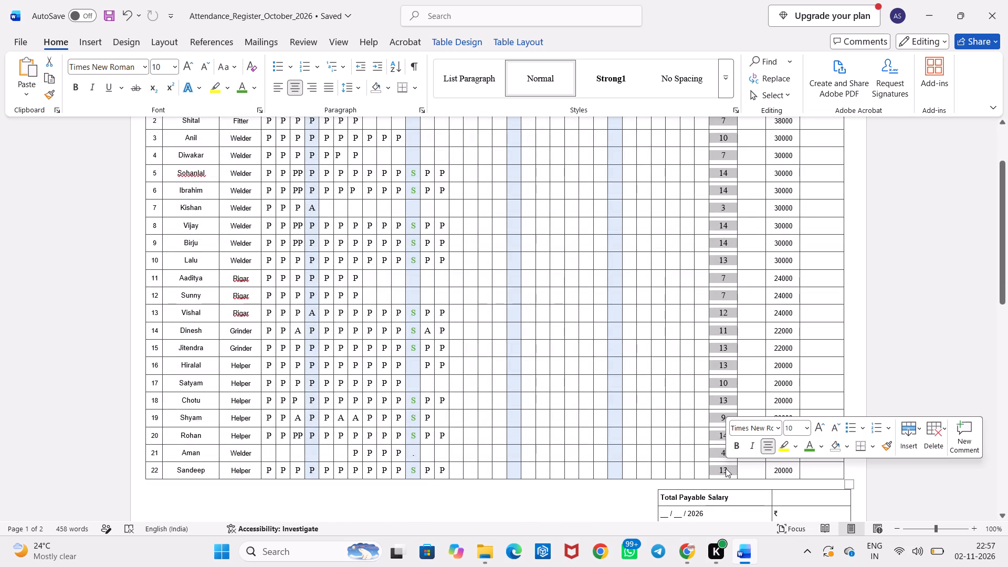
key(ctrl+c)
scroll(827, 232, up, 2)
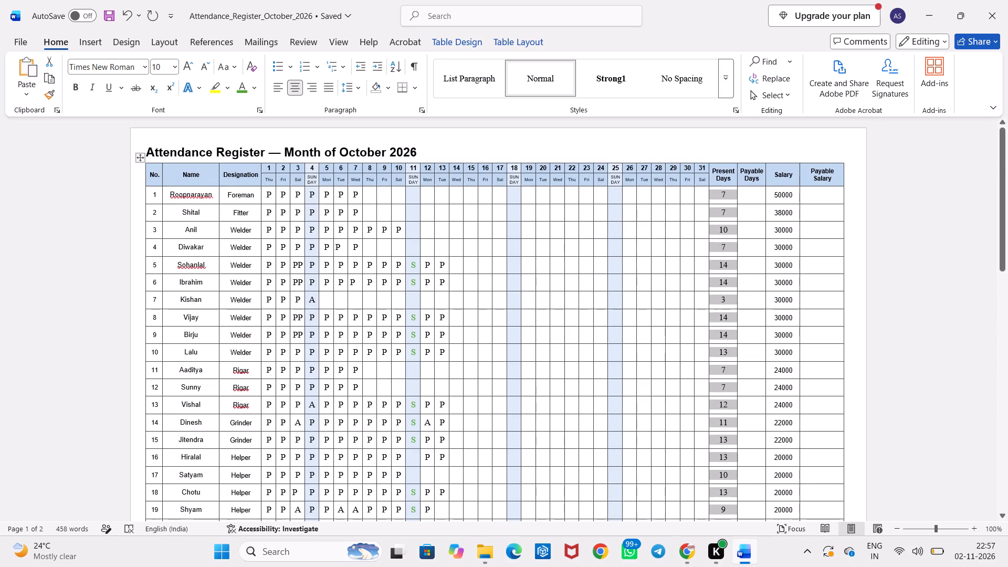
click(748, 198)
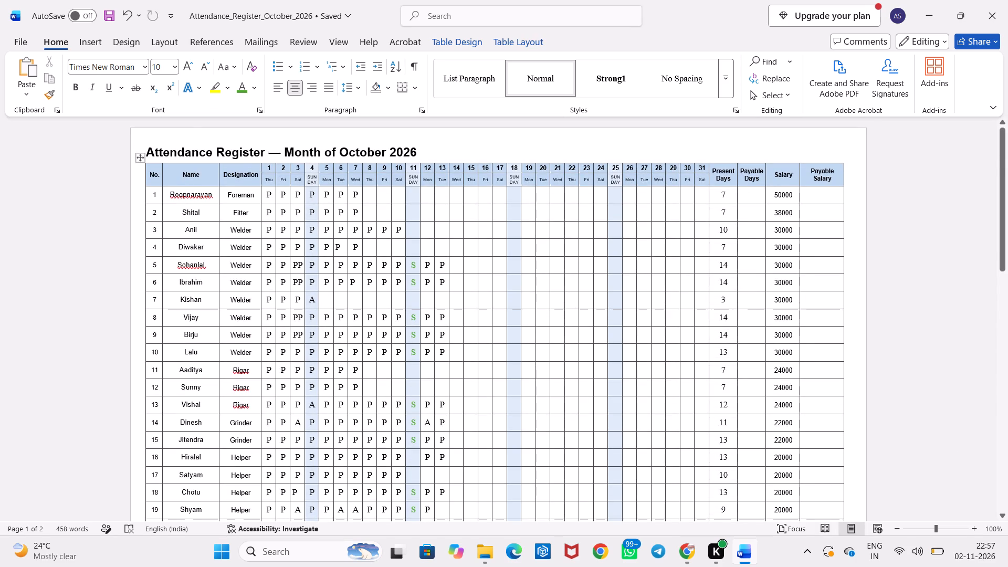
key(ctrl+v)
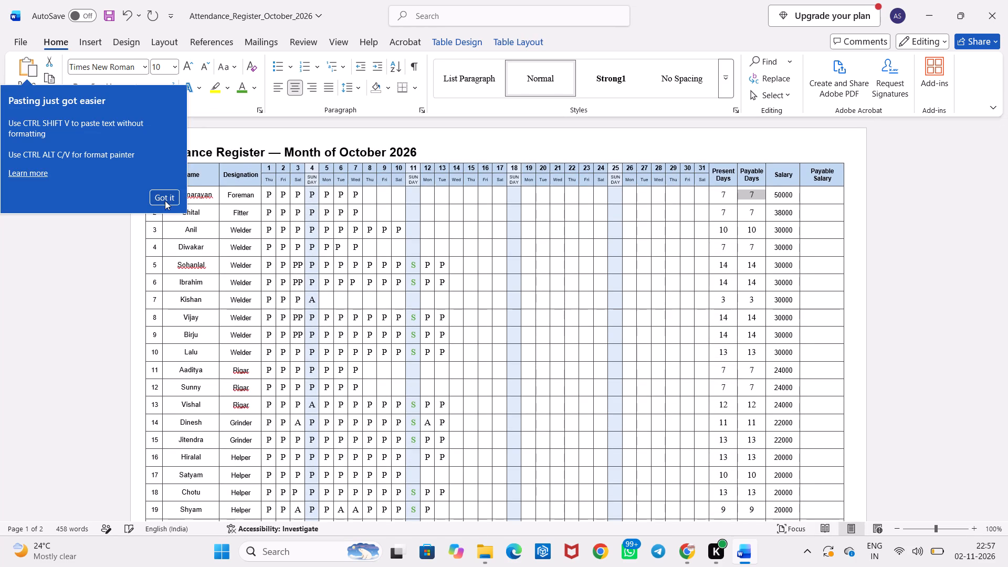
click(165, 202)
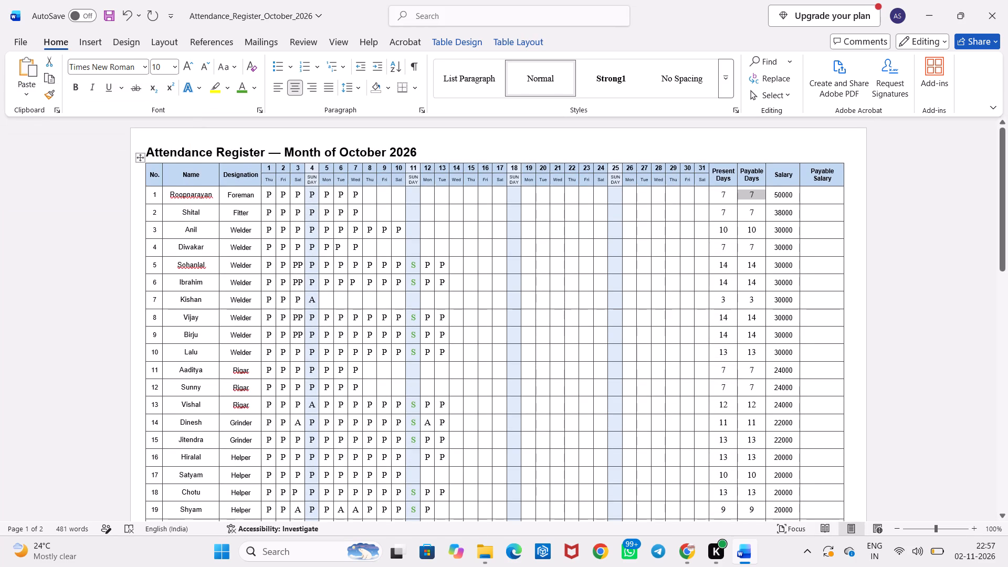
click(963, 236)
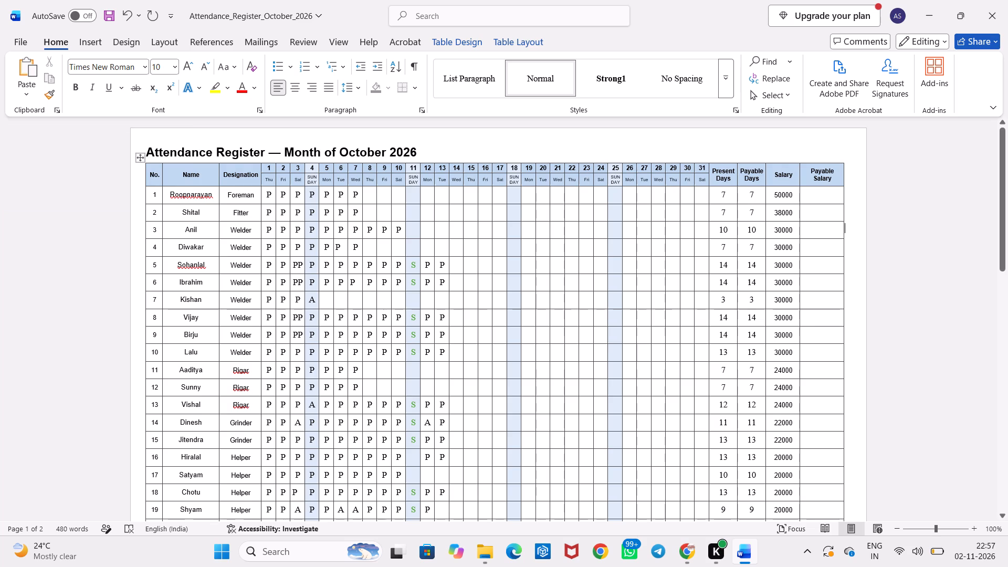
Enter 11666 as the Payable Salary for row 1.
scroll(853, 264, up, 1)
scroll(791, 460, down, 1)
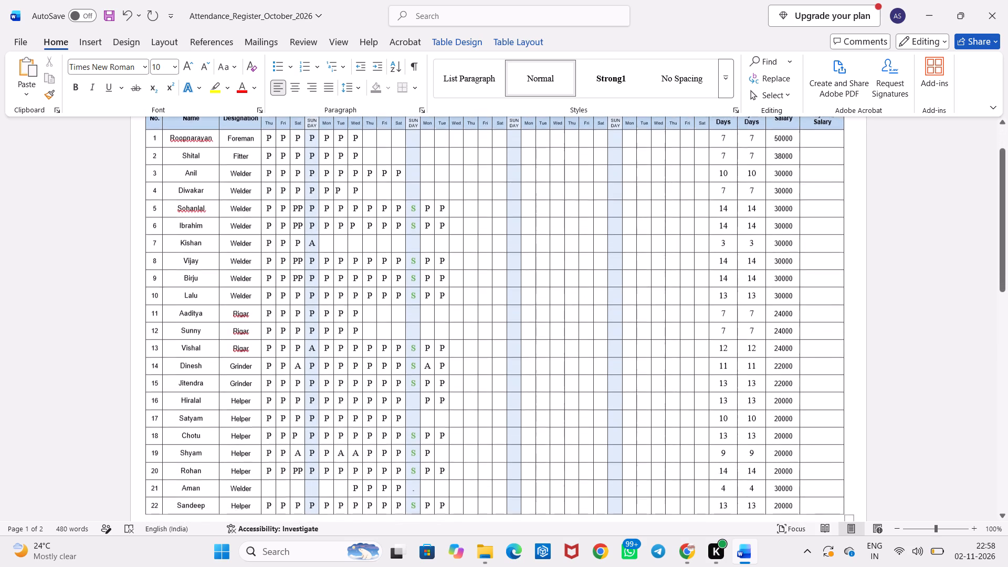
scroll(791, 460, down, 1)
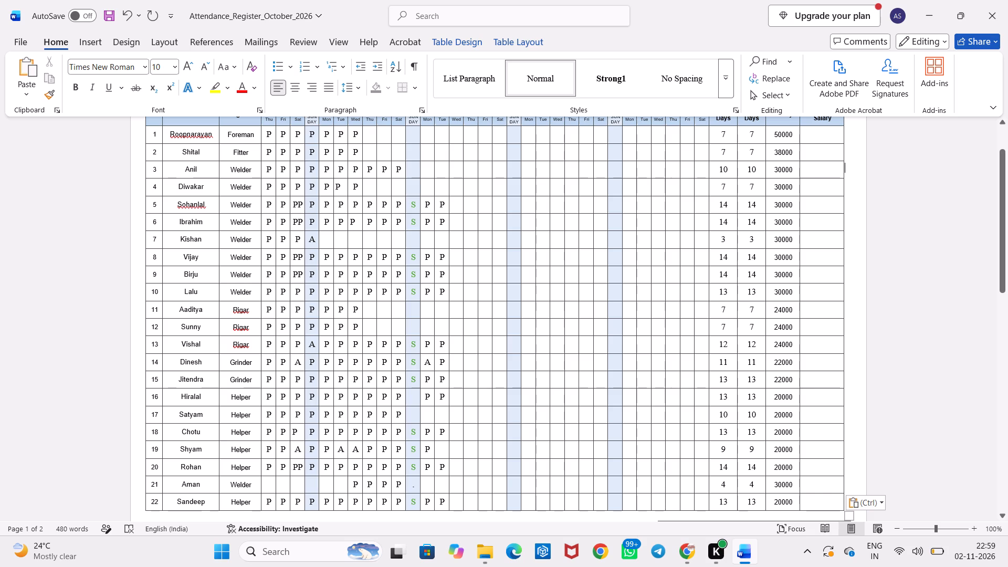
scroll(799, 472, down, 1)
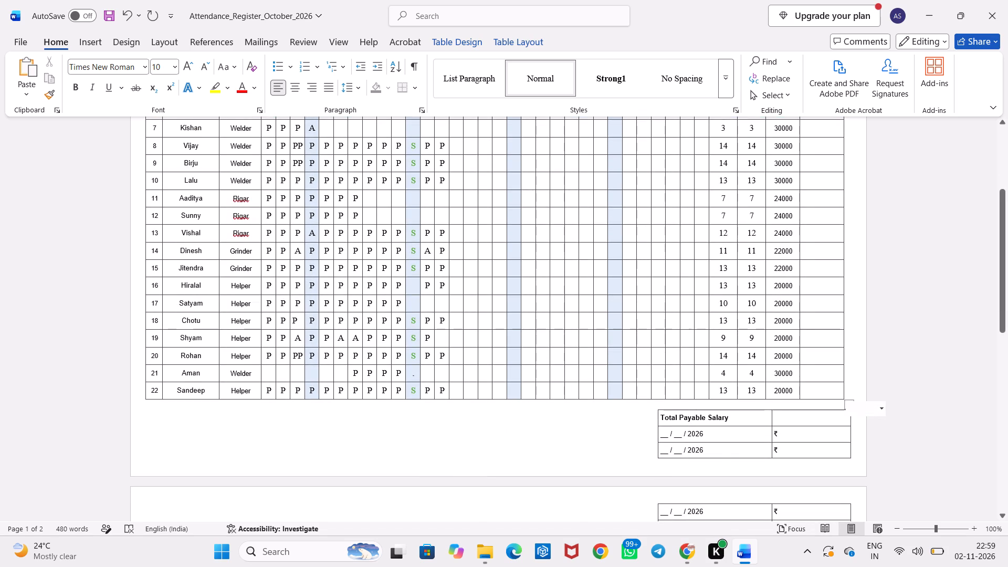
scroll(799, 472, up, 4)
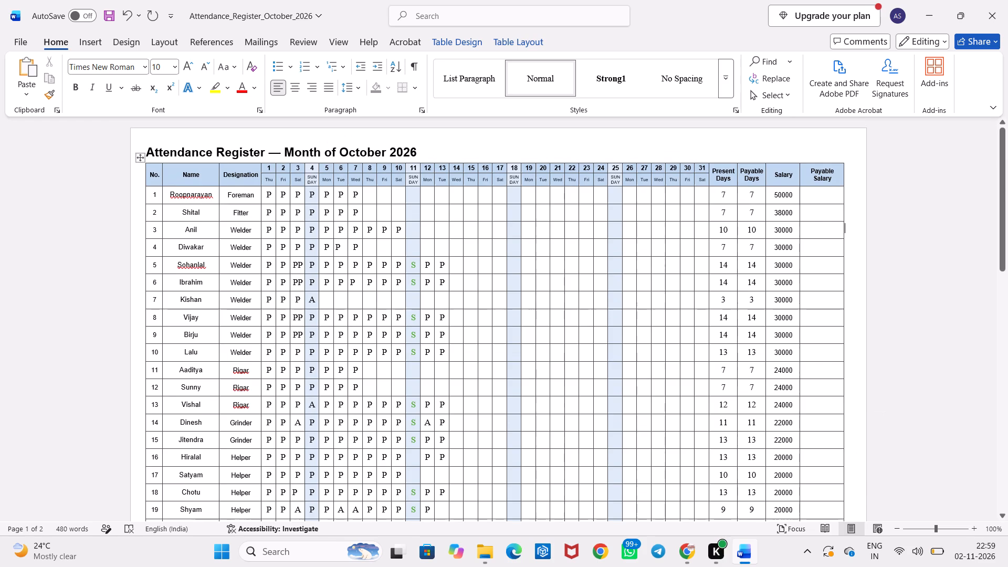
click(816, 197)
text(11)
text(666)
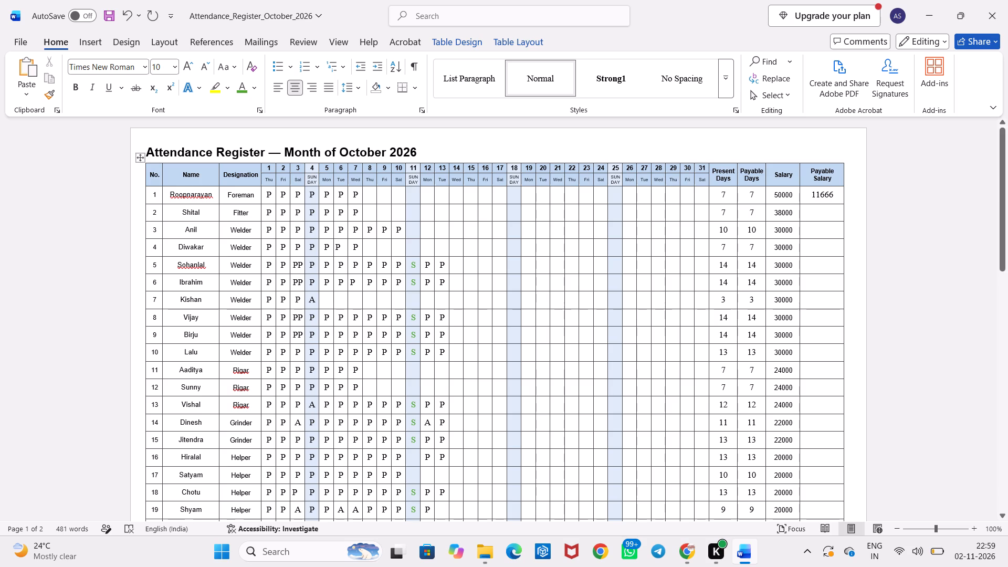
Append (INRs) to the Payable Salary column heading.
click(833, 176)
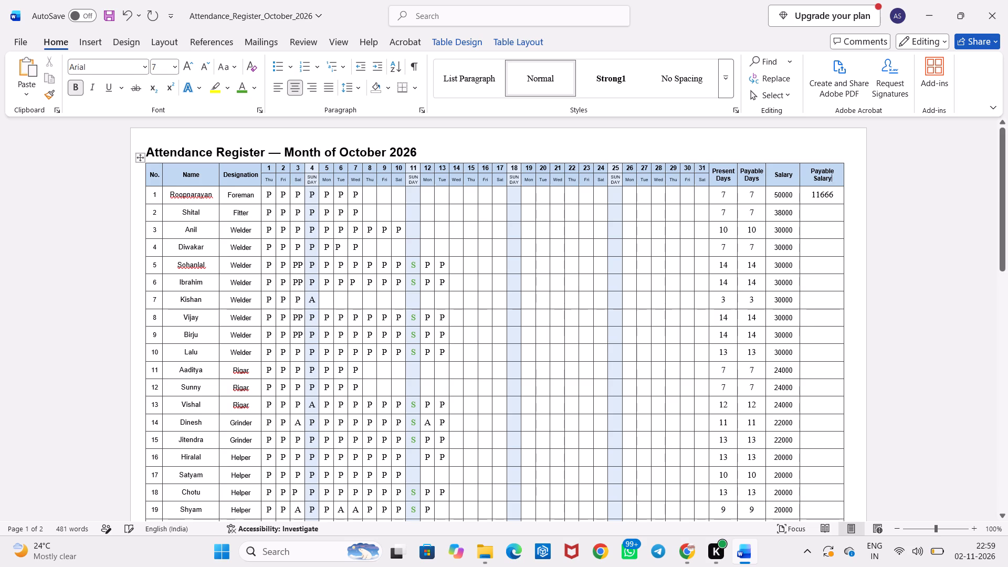
key(shift+parenleft)
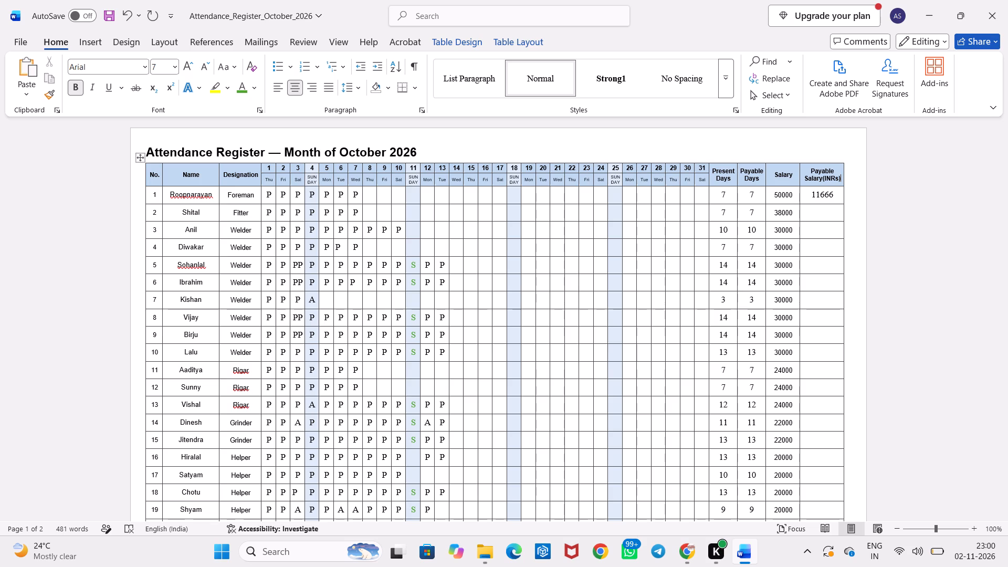
Enter the Payable Salary for rows 2 to 5: 8866, 10000, 7000 and 14000.
click(822, 214)
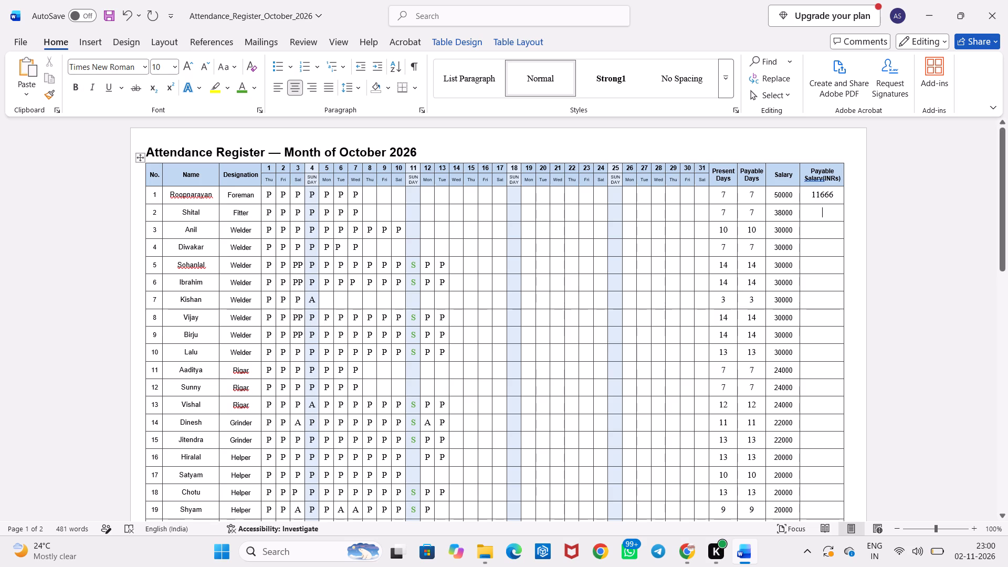
text(8866)
key(Down)
key(1)
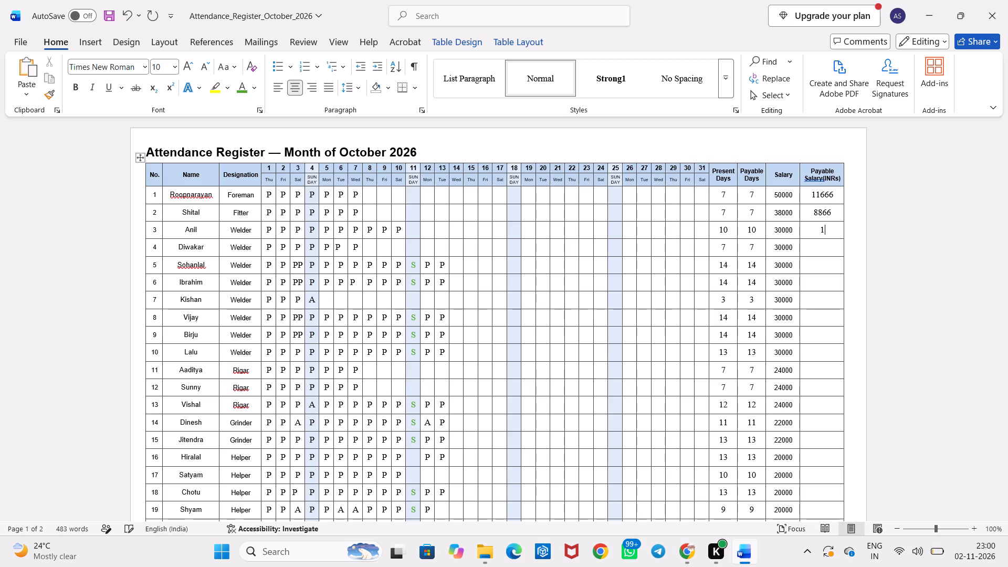
text(0000)
key(Down)
text(7000)
key(Down)
text(14000)
Enter the Payable Salary for rows 6 to 10: 14000, 3000, 14000, 14000 and 13000.
key(Down)
text(14000)
key(Down)
text(3000)
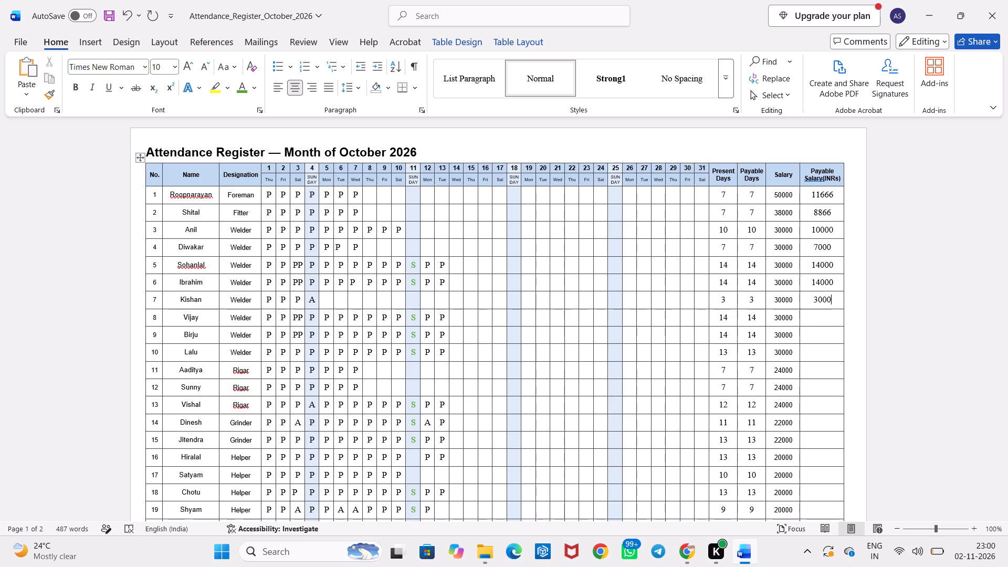
key(Down)
text(14000)
key(Down)
text(14000)
key(Down)
text(13000)
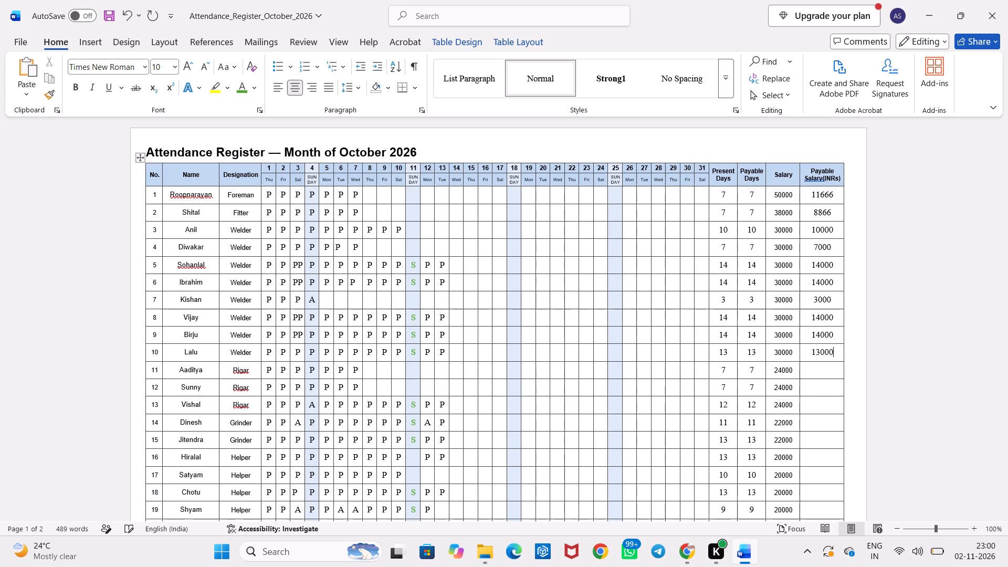
Enter the Payable Salary for rows 11 to 15: 5600, 5600, 9600, 8066 and 9533.
key(Down)
text(5600)
key(Down)
text(5600)
key(Down)
text(9600)
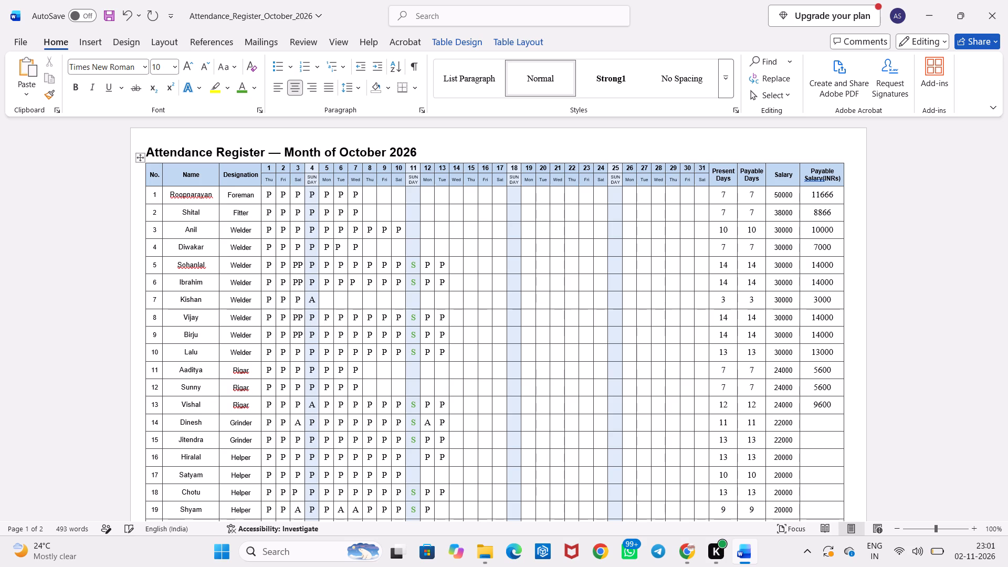
key(Down)
text(8066)
key(Down)
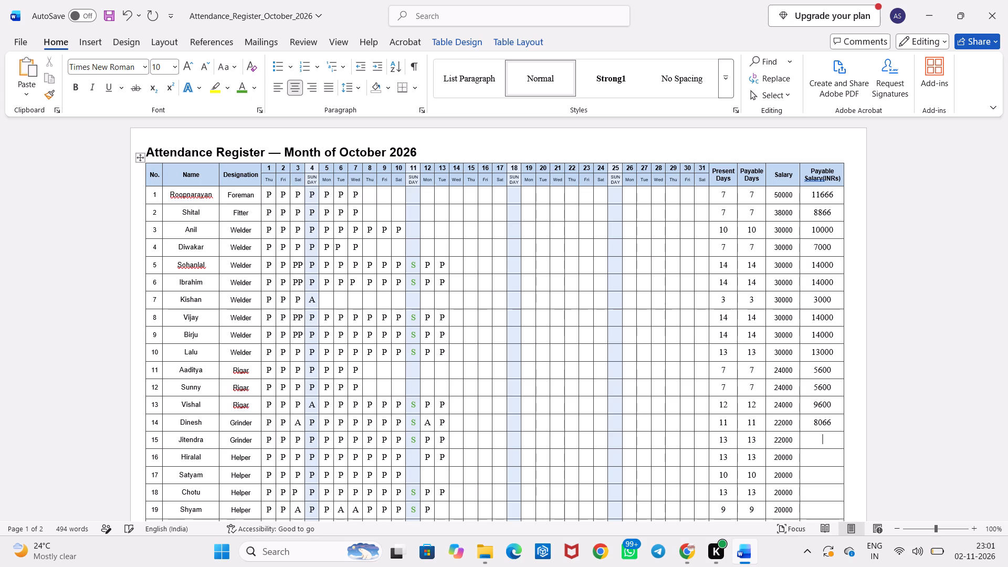
text(9533)
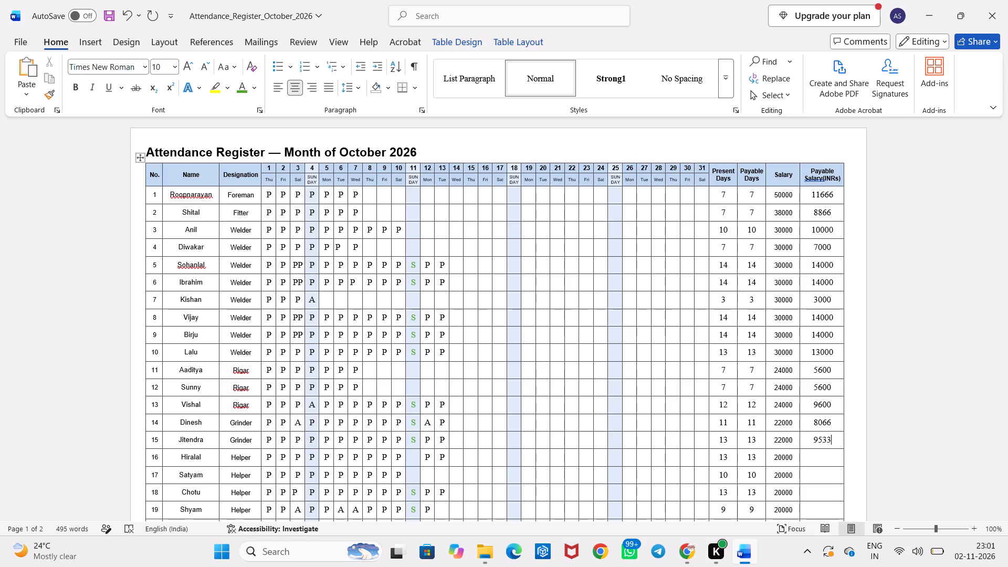
Enter the Payable Salary for rows 16 to 18: 8666, 6666 and 8666.
key(Down)
text(8666)
key(Down)
text(666)
key(6)
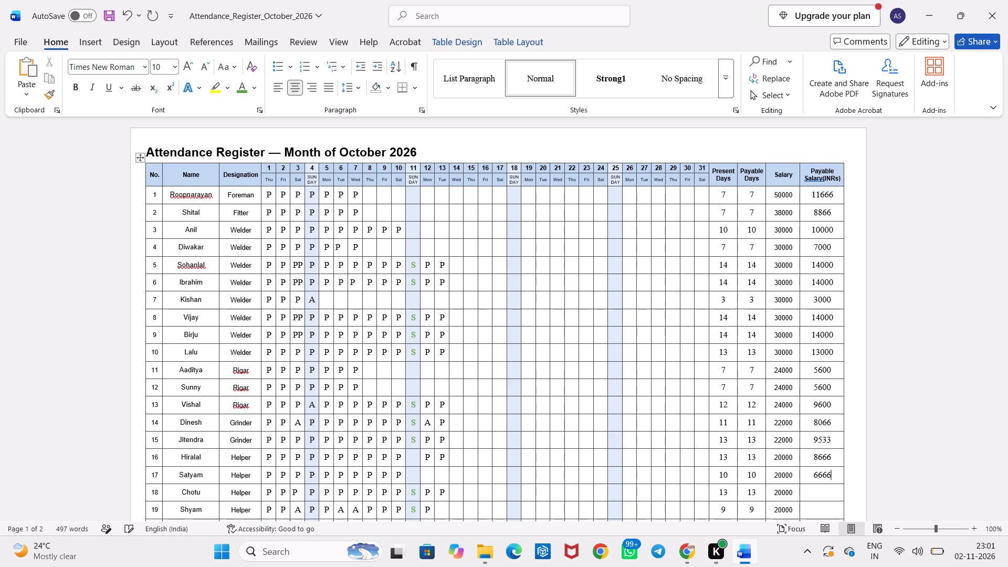
key(Down)
text(8666)
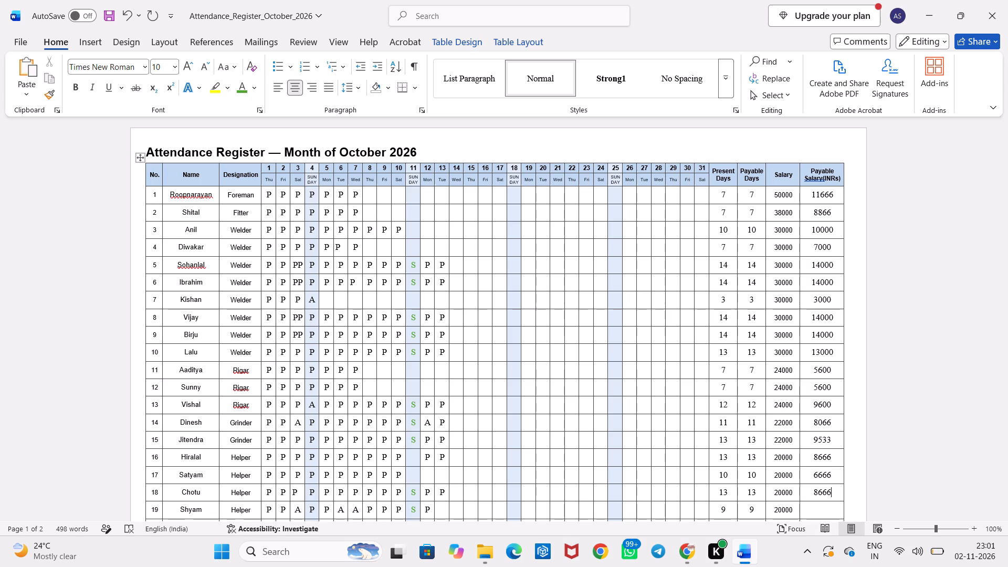
Enter the Payable Salary for rows 19 to 22: 5994, 9324, 4000 and 8658.
key(Down)
text(59)
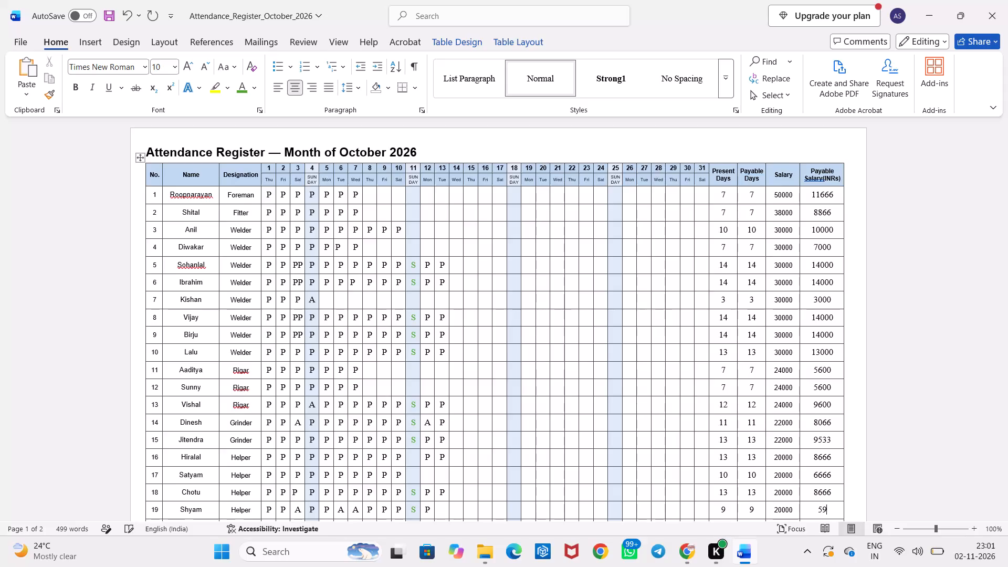
key(9)
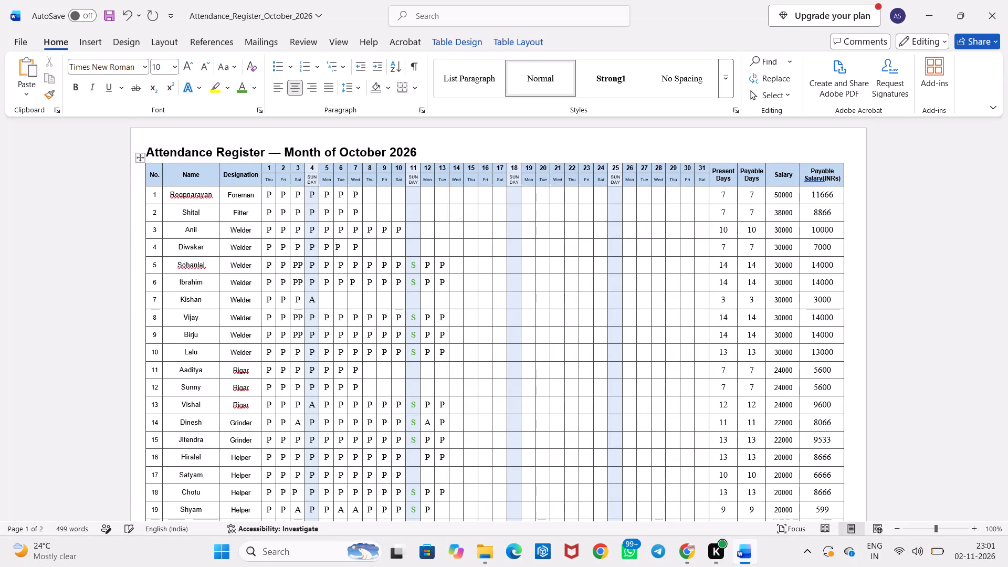
key(4)
key(Down)
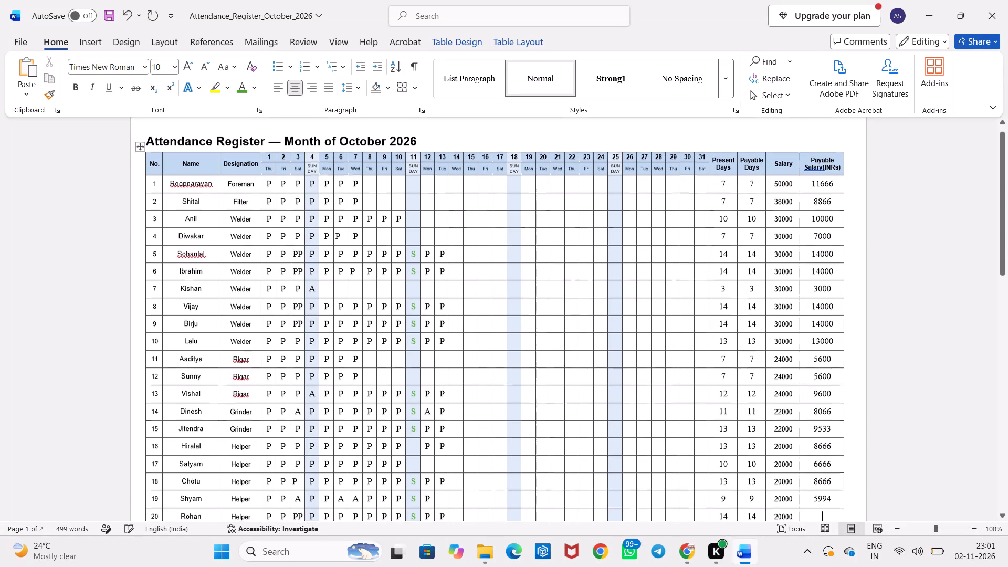
text(9324)
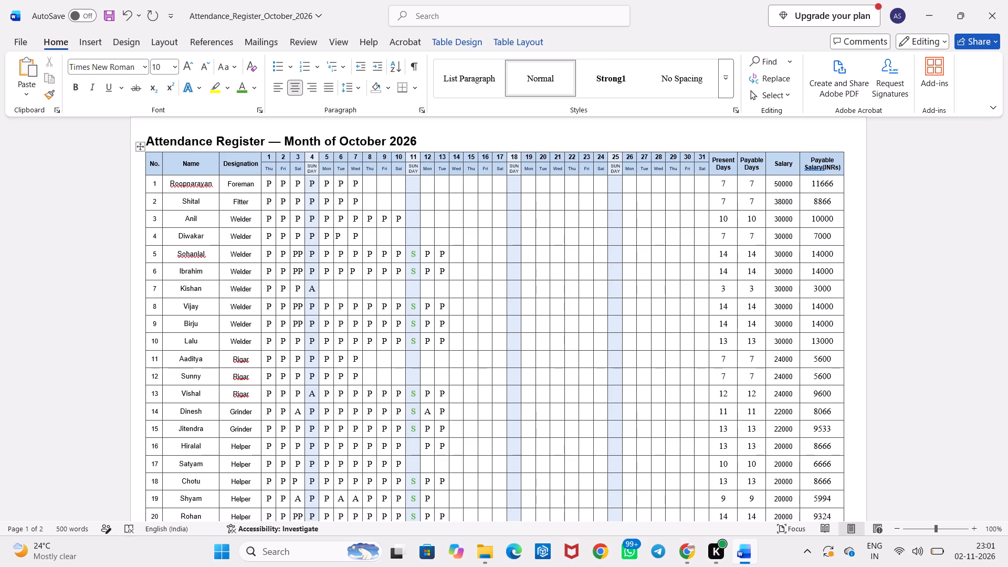
key(Right)
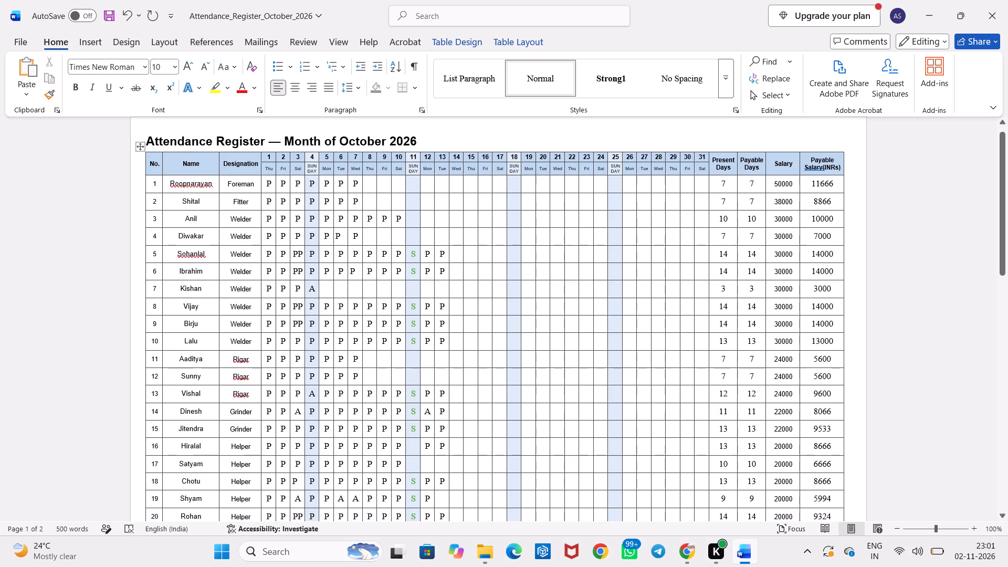
scroll(786, 274, down, 1)
click(811, 347)
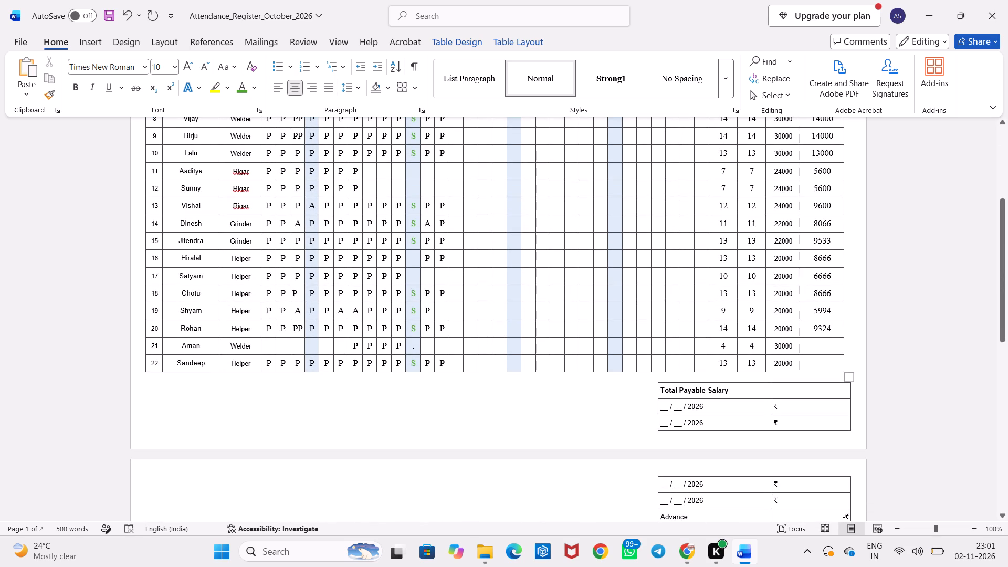
text(4000)
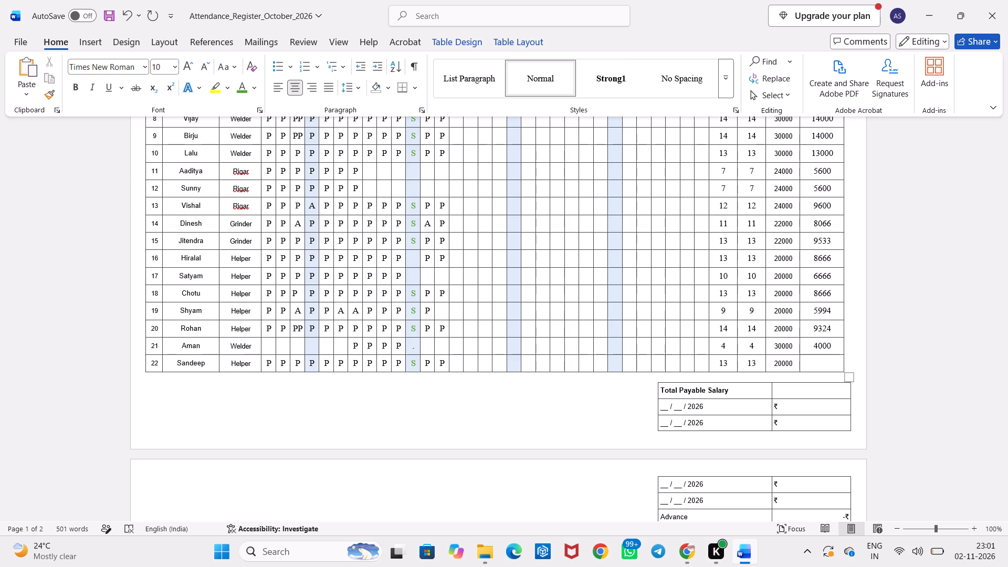
key(Down)
text(86)
text(58)
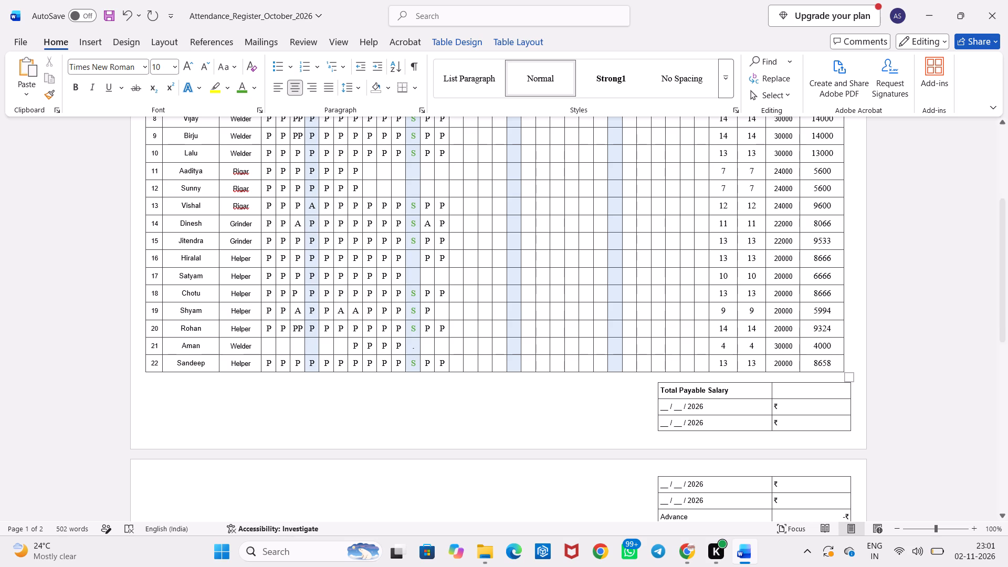
Copy all the Payable Salary values from row 1 through row 22.
drag(832, 362, 819, 163)
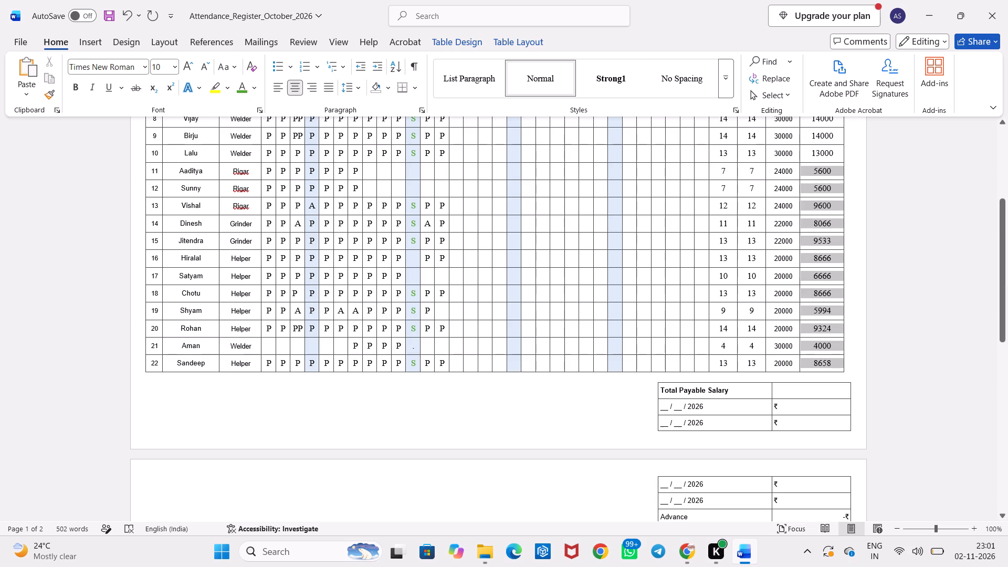
drag(819, 163, 822, 111)
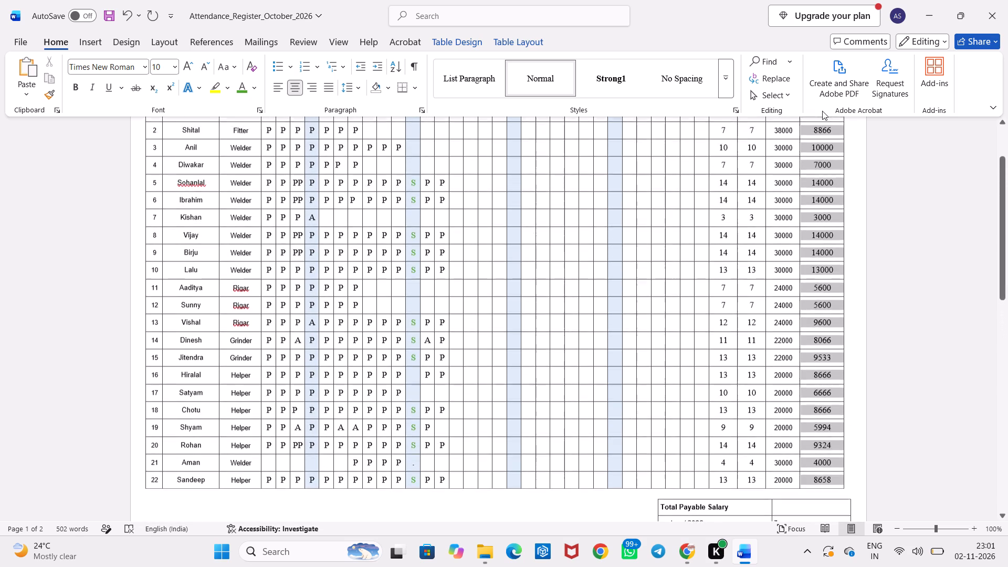
drag(822, 111, 814, 195)
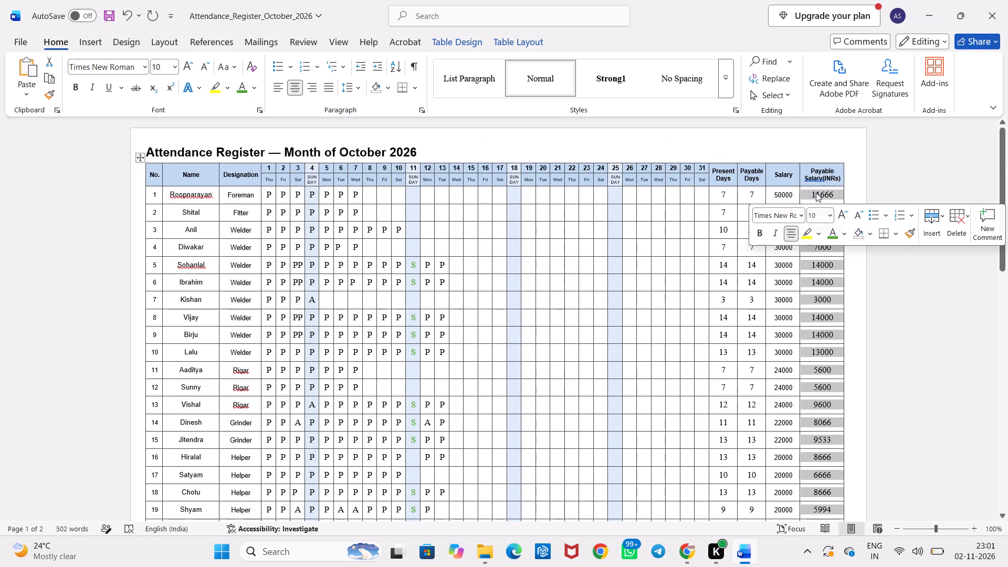
key(ctrl+c)
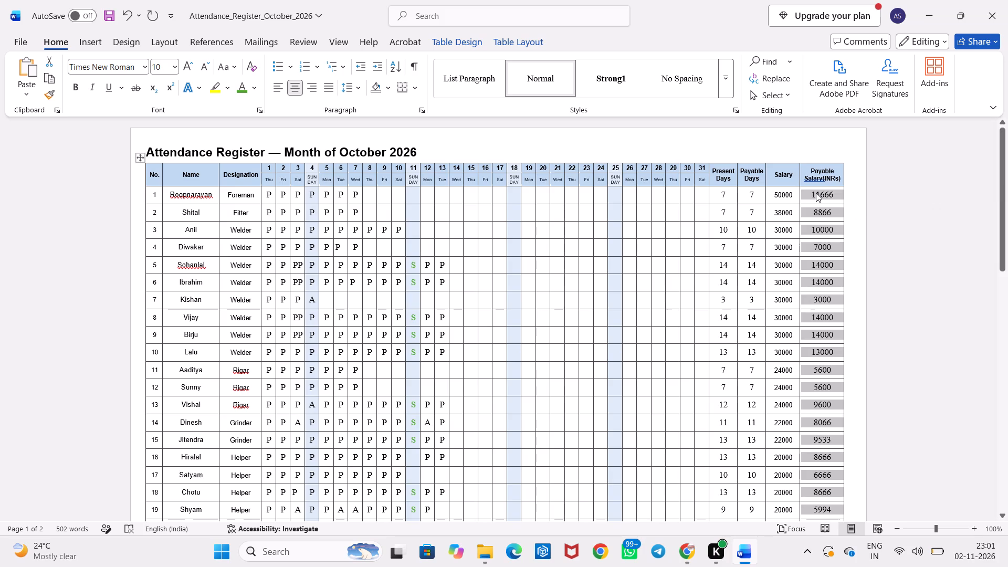
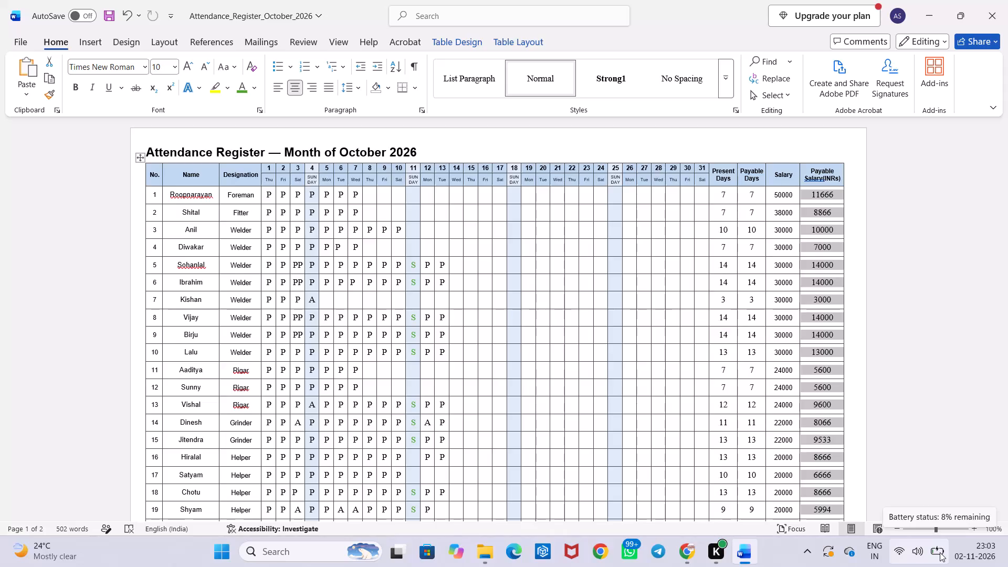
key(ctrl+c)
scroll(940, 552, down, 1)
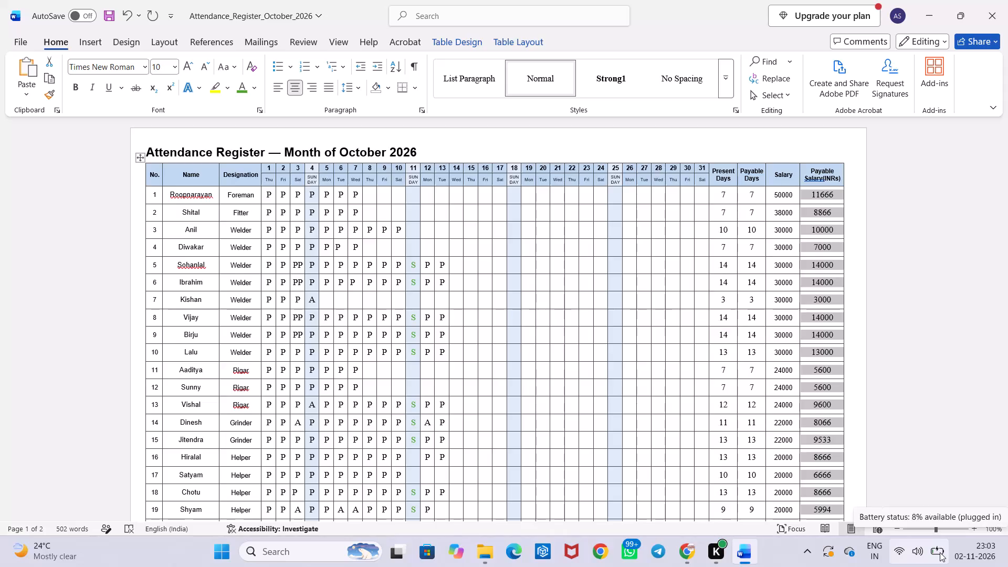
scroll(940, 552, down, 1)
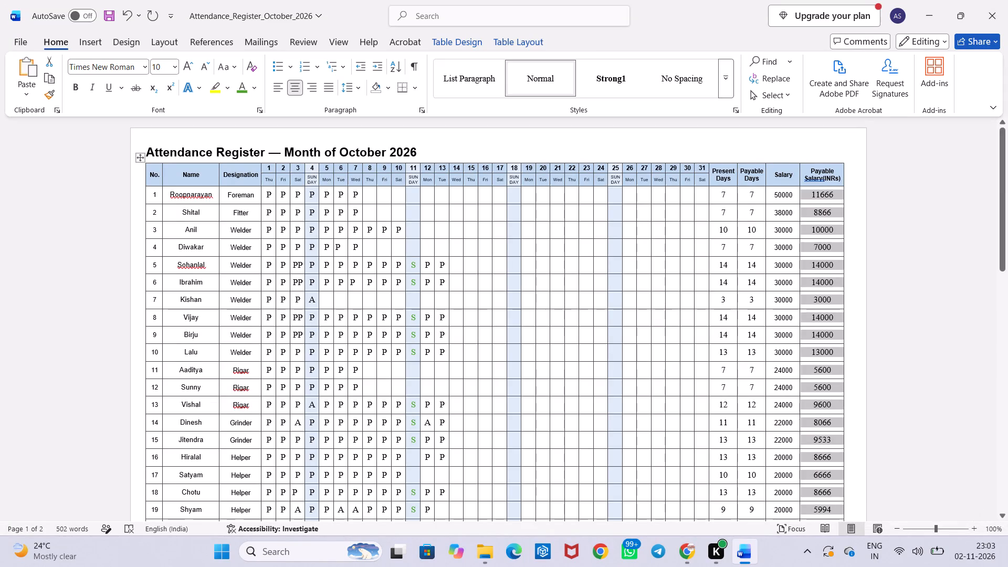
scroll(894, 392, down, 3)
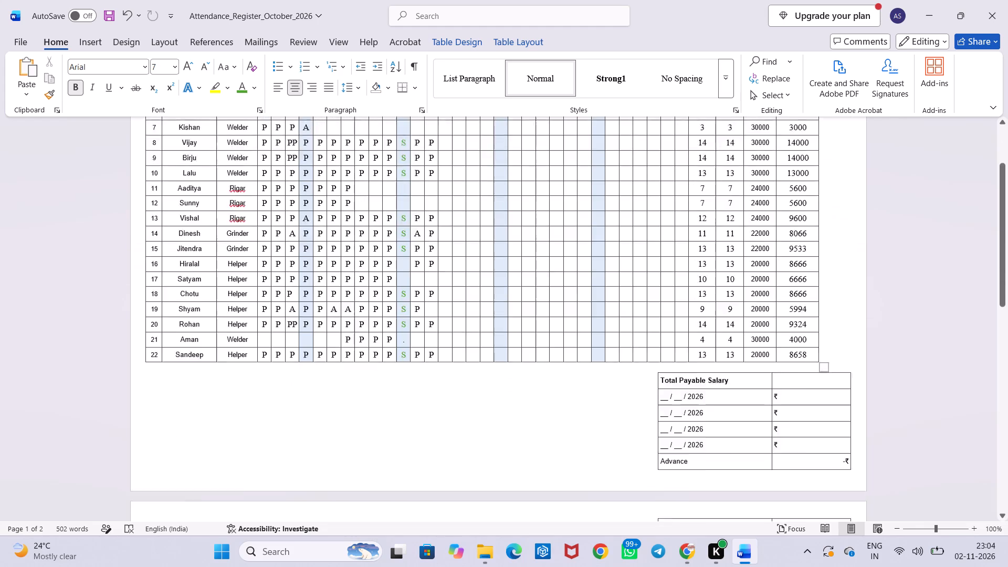
scroll(833, 425, up, 1)
scroll(827, 447, down, 1)
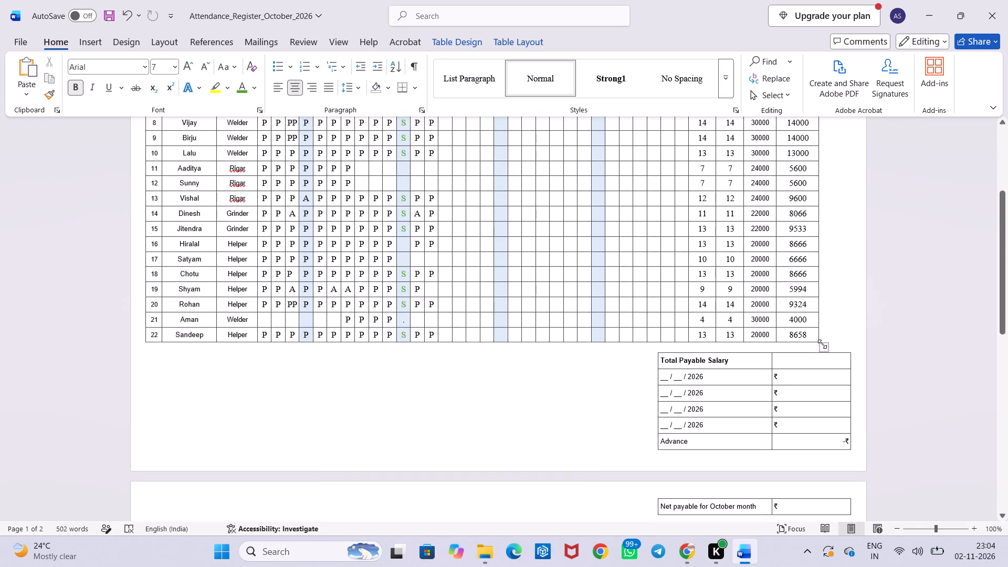
drag(822, 344, 832, 297)
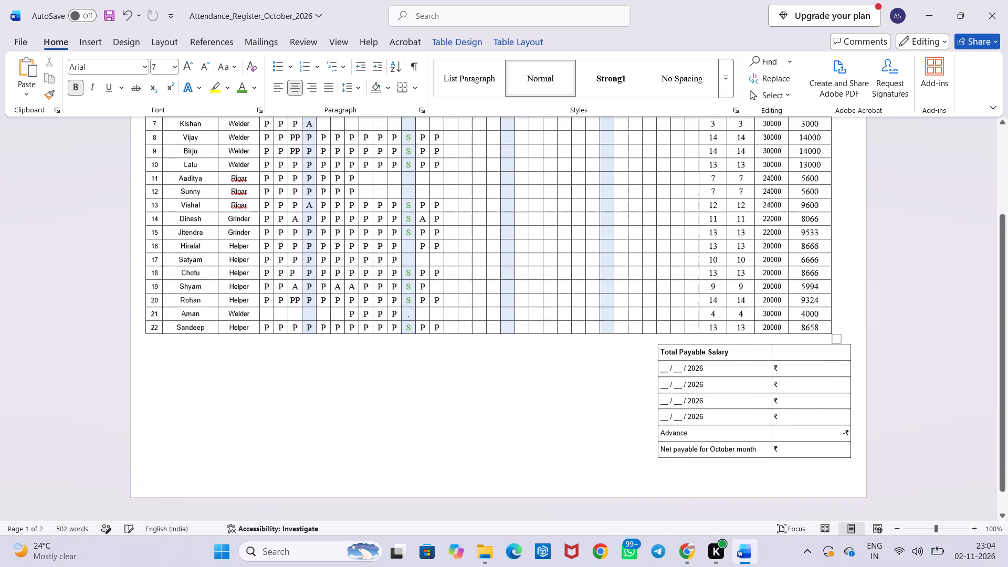
scroll(838, 327, down, 3)
scroll(838, 327, up, 3)
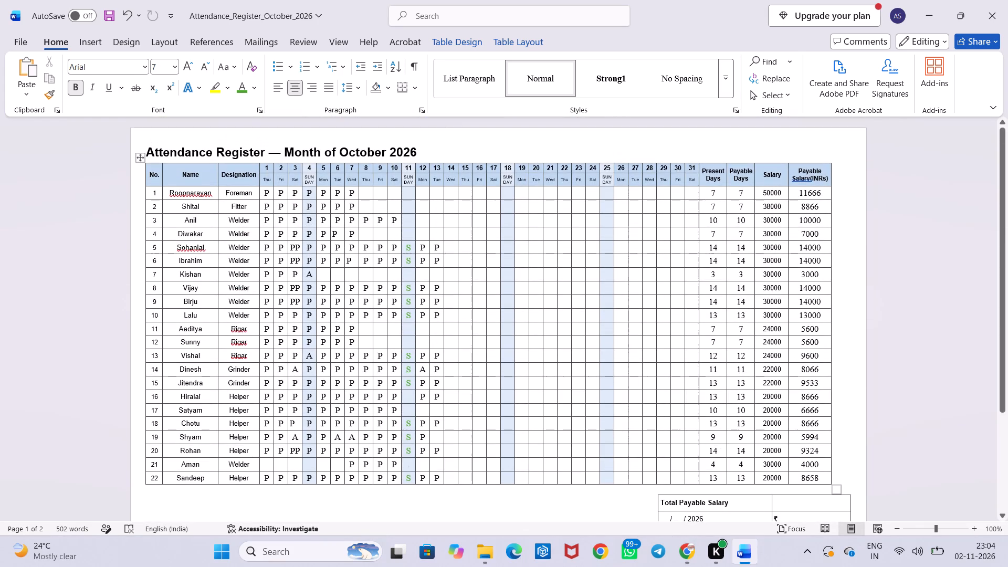
click(838, 327)
scroll(816, 351, down, 1)
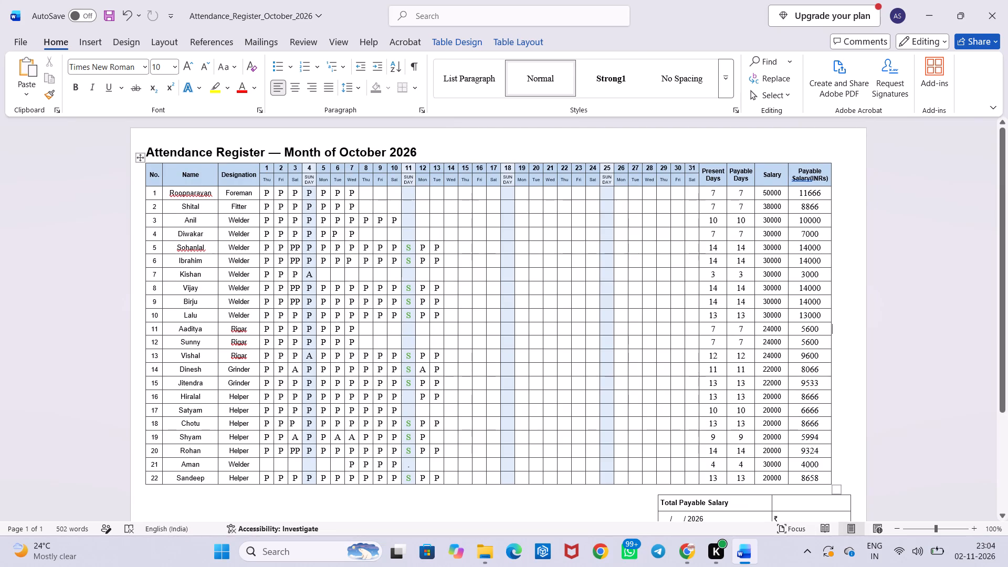
scroll(816, 351, down, 2)
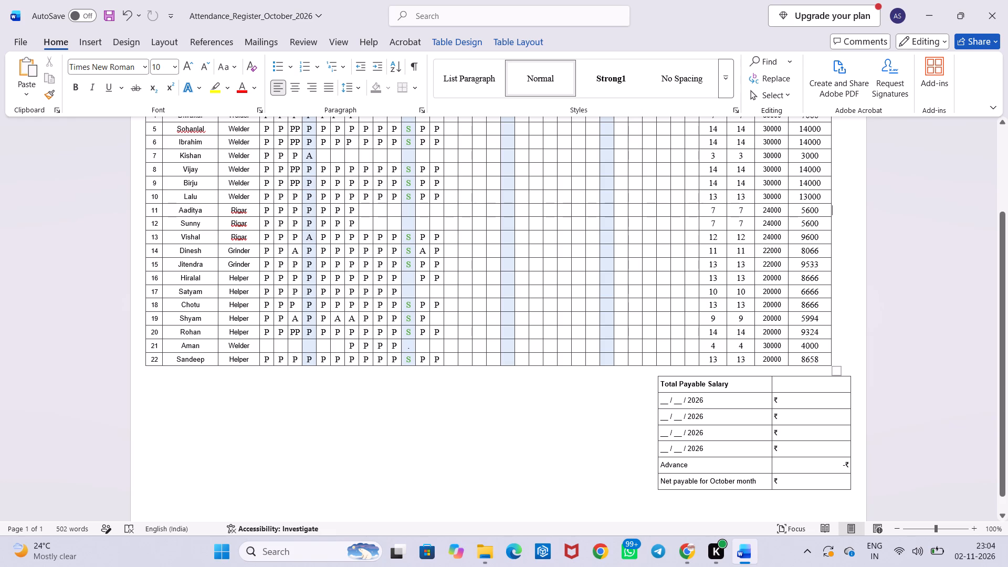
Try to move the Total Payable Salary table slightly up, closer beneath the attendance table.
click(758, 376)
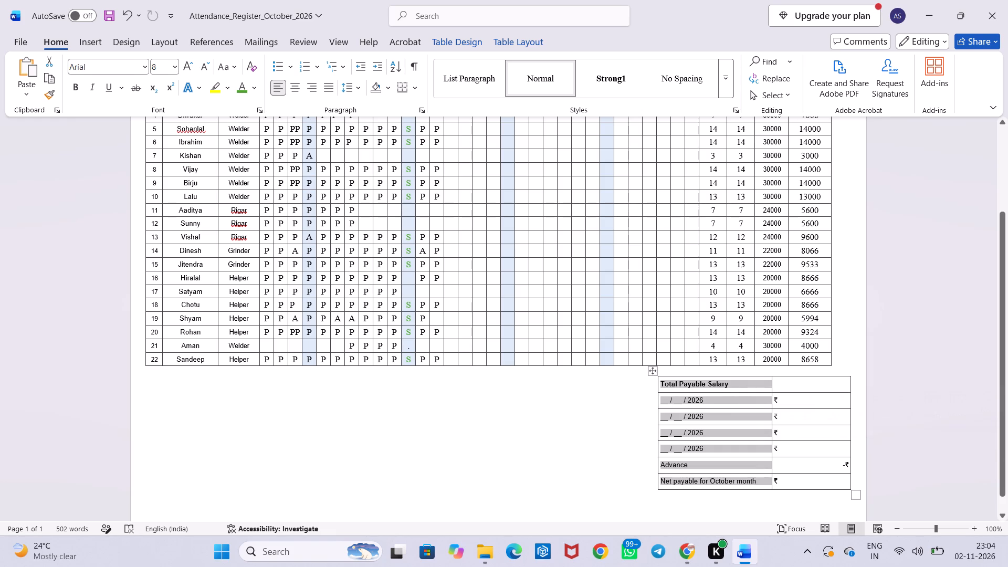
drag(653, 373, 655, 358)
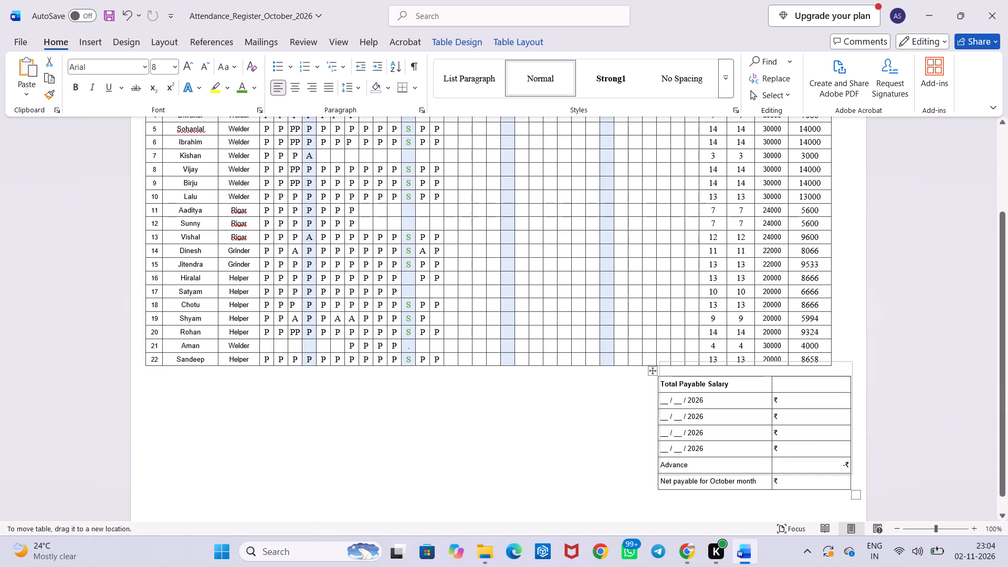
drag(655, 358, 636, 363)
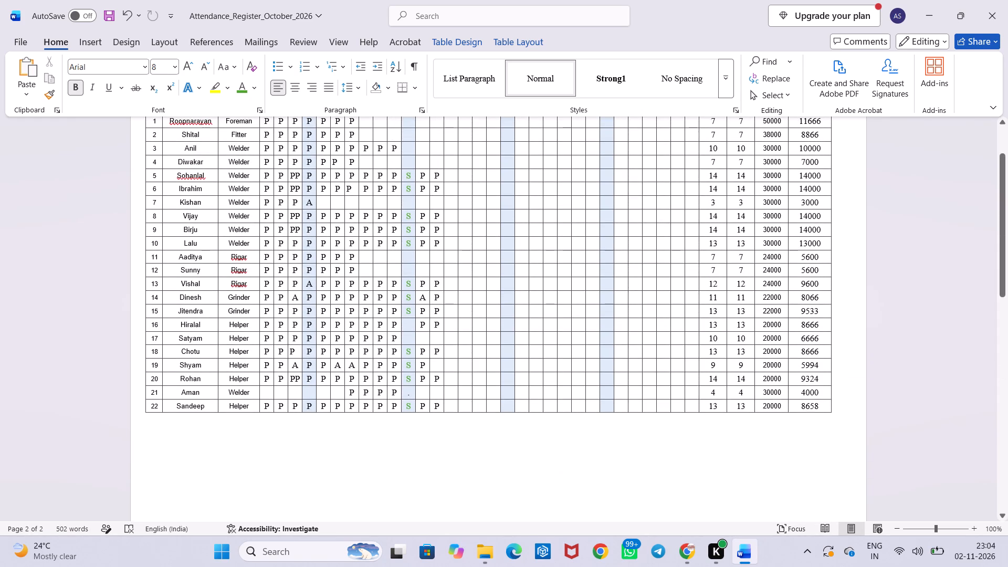
Resize the attendance table by its corner to make it slightly wider and shorter.
click(823, 398)
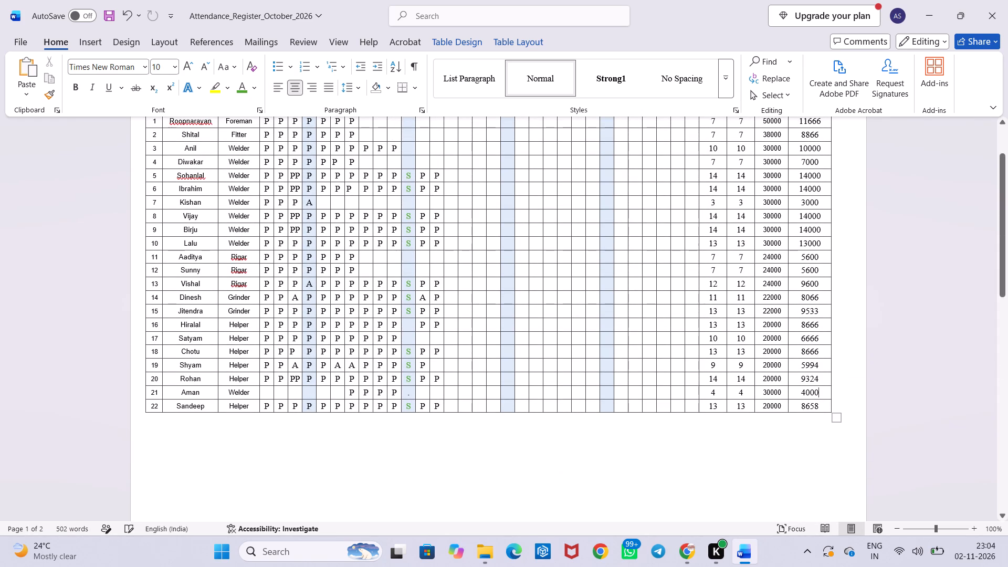
drag(838, 417, 840, 402)
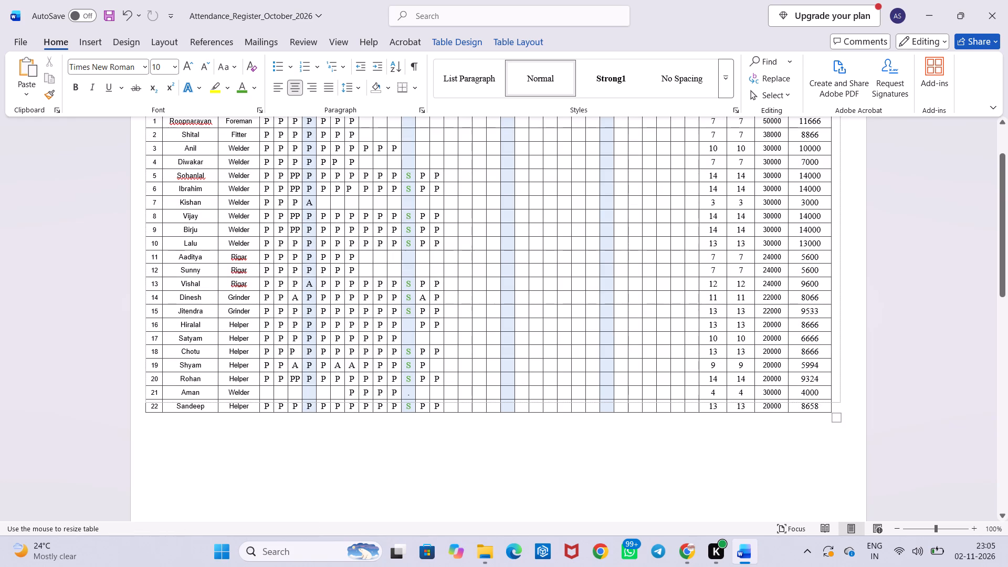
drag(840, 402, 839, 402)
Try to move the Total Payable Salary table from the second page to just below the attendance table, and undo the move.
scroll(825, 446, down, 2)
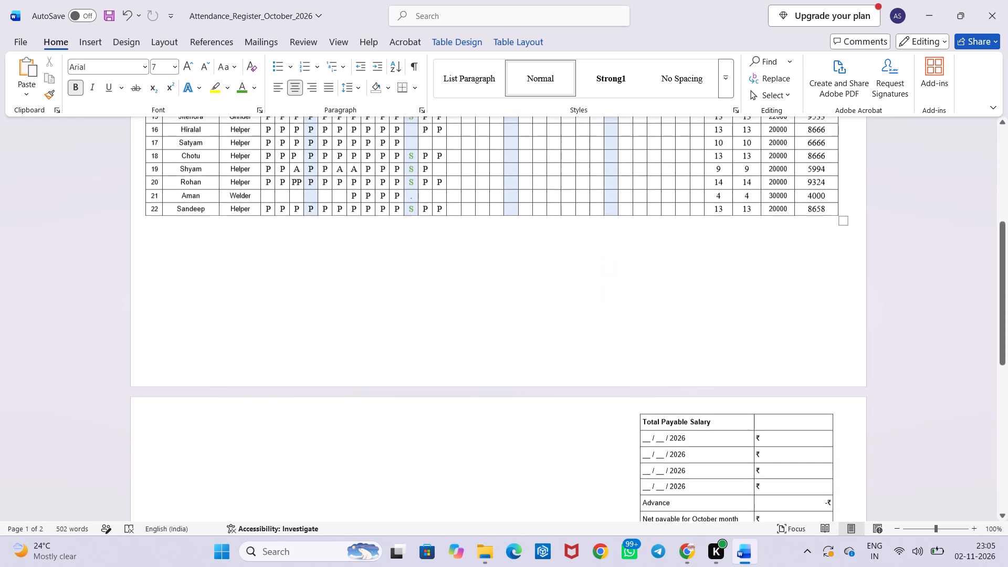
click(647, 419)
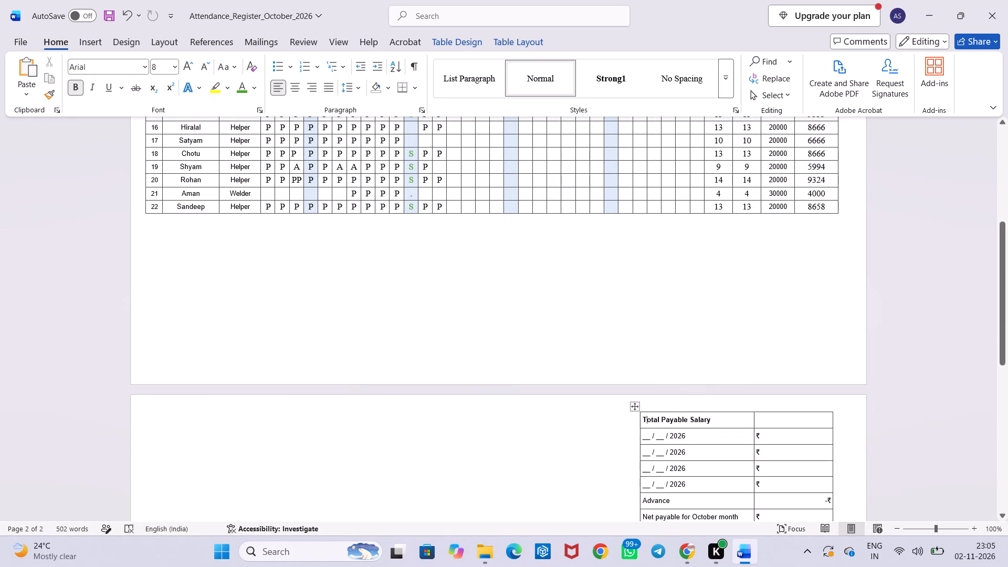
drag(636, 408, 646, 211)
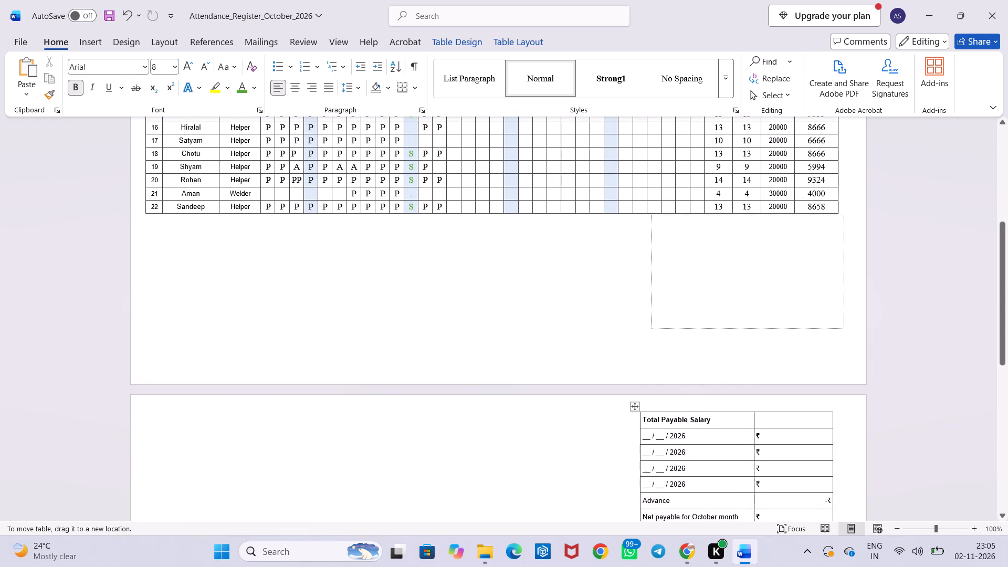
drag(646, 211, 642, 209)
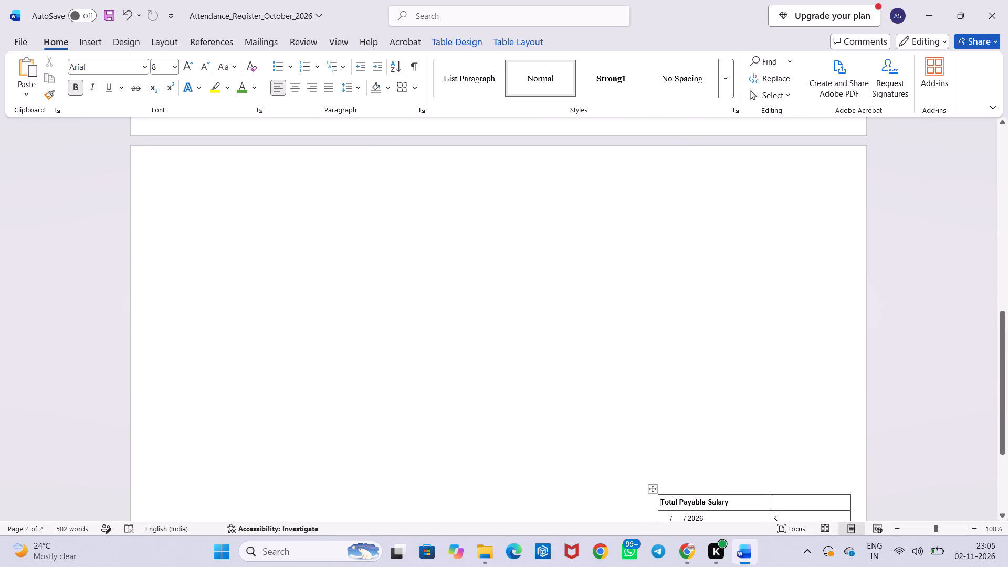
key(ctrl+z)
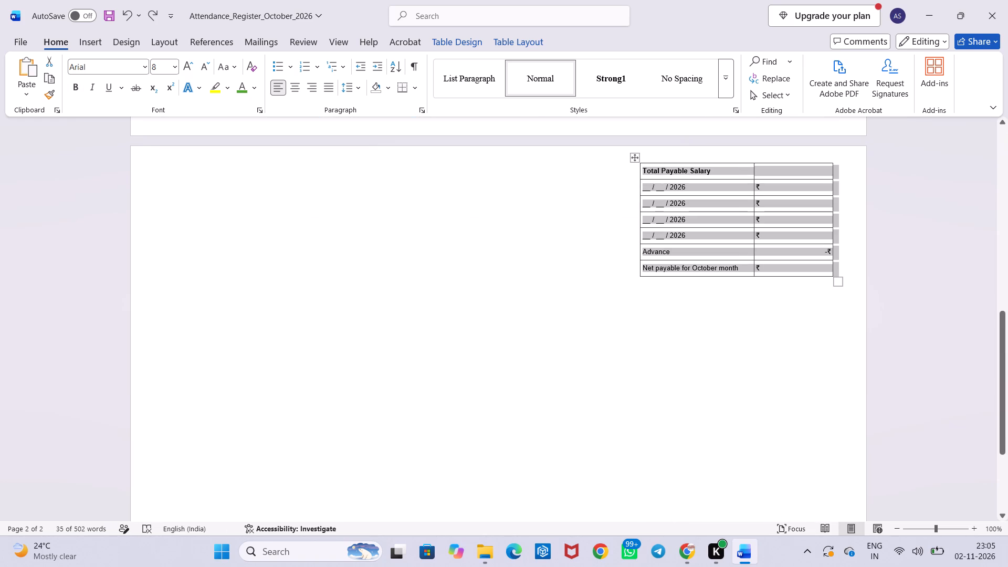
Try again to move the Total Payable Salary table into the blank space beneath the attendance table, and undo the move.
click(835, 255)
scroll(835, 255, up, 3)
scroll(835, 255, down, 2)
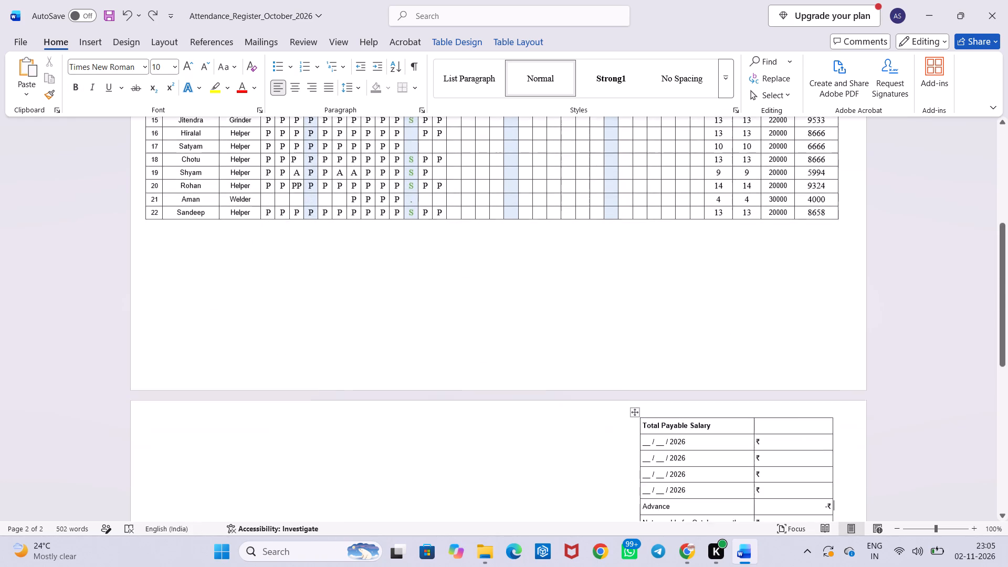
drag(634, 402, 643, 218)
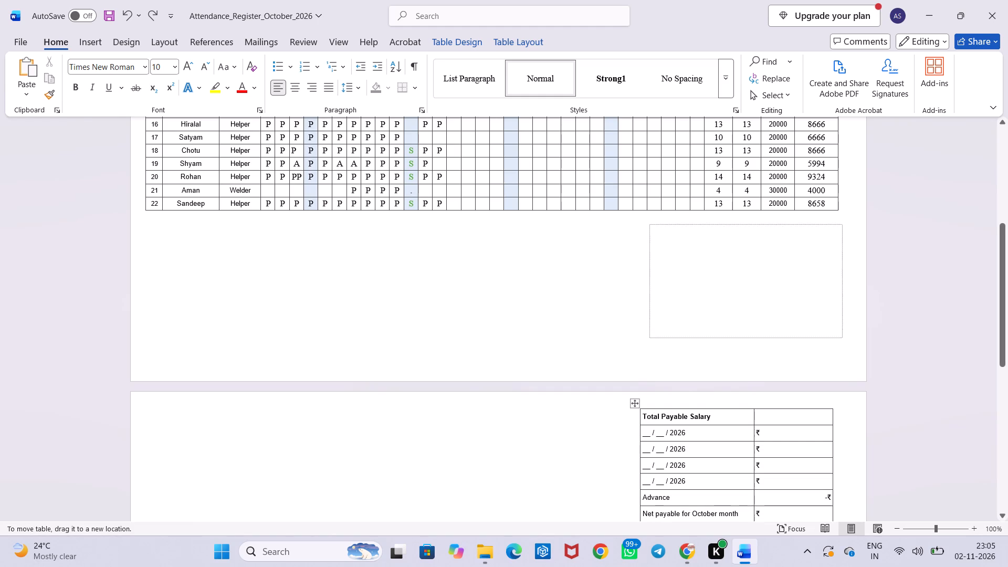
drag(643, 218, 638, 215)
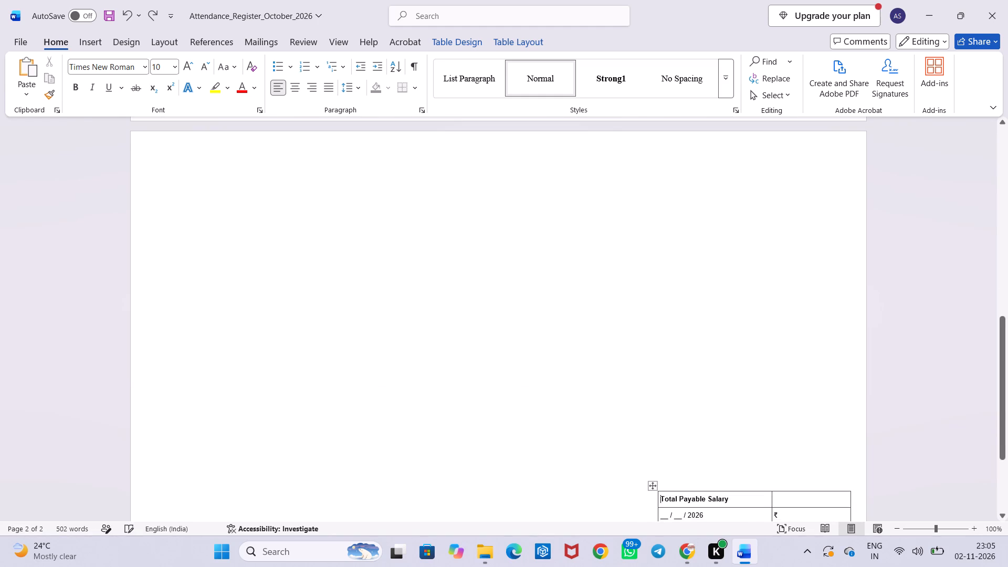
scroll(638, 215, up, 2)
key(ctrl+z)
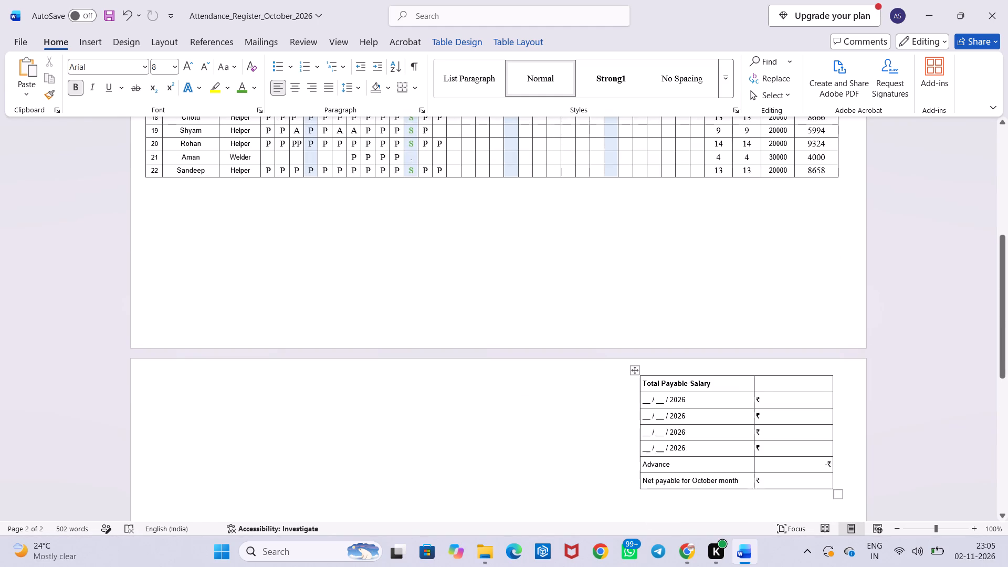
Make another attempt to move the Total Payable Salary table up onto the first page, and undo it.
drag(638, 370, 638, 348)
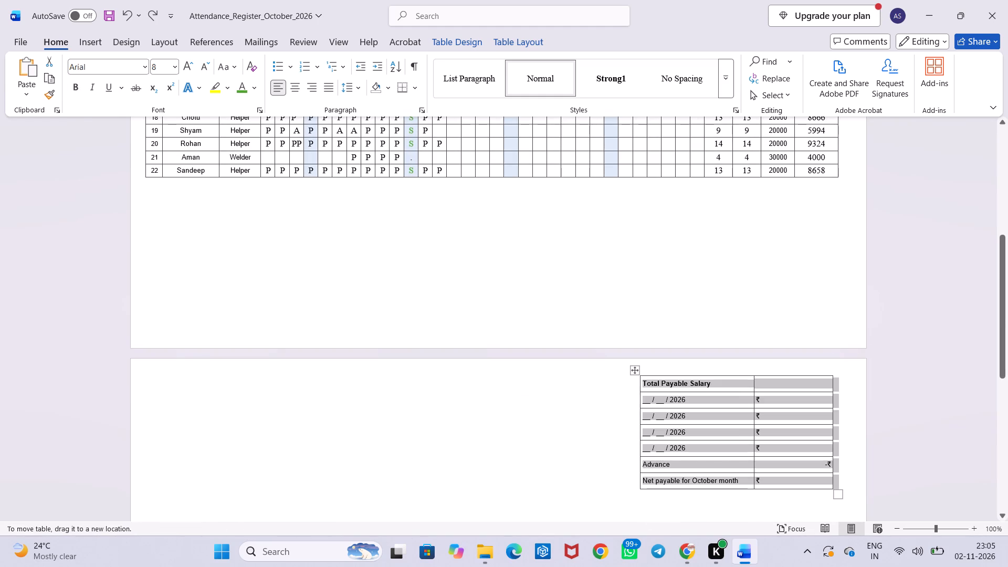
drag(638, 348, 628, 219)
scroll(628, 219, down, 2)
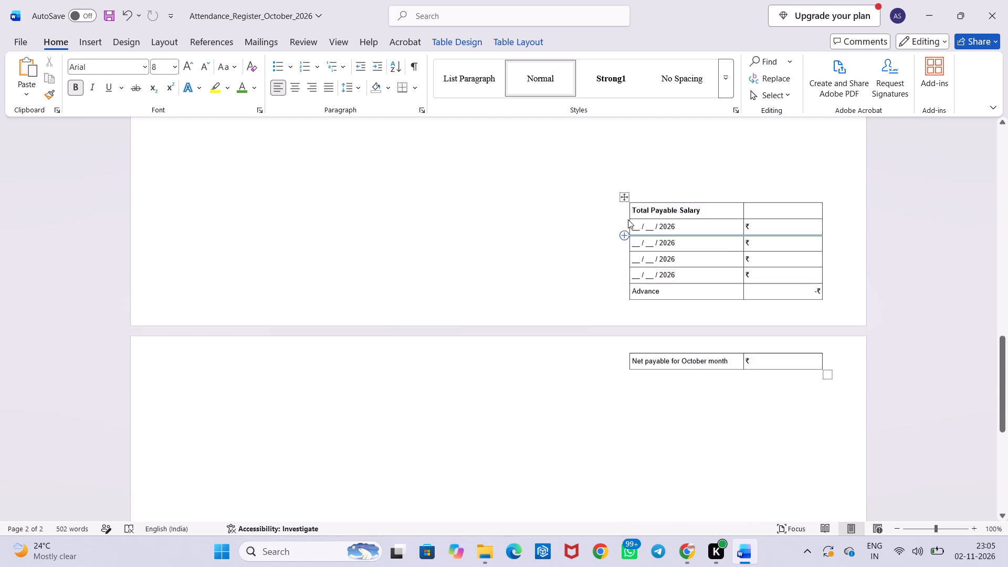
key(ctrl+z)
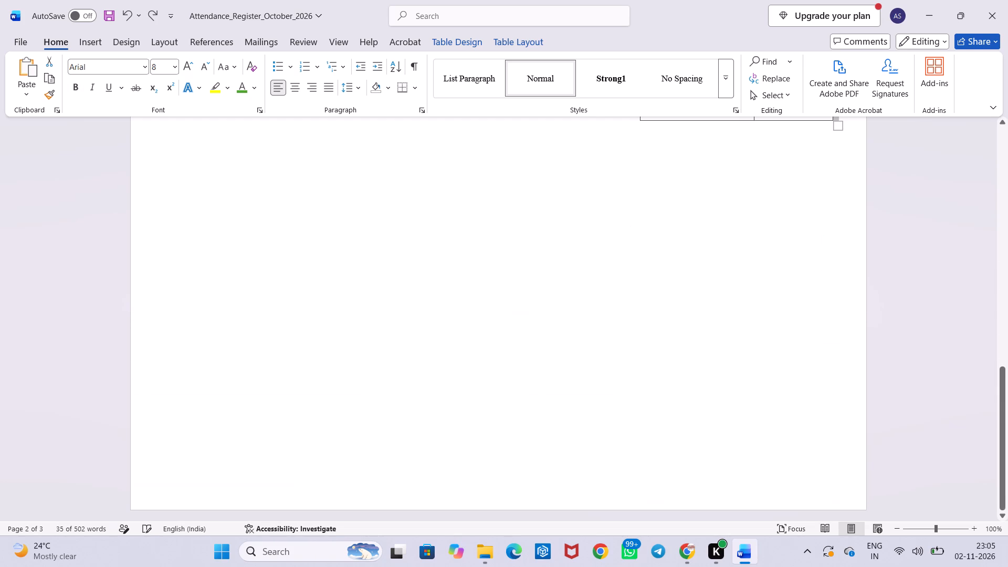
Copy the complete Total Payable Salary table on the second page.
scroll(628, 219, down, 12)
scroll(628, 219, up, 3)
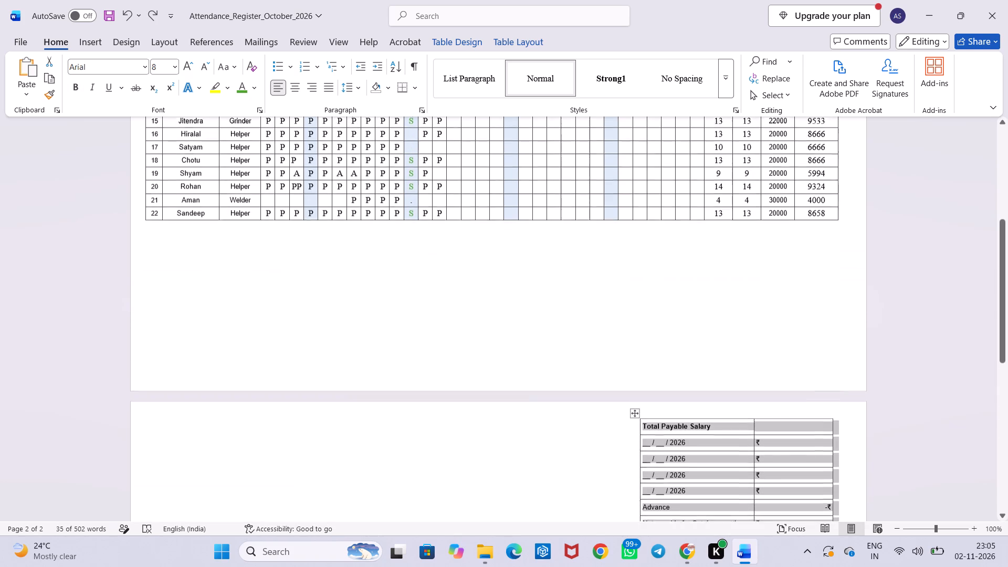
scroll(702, 411, down, 1)
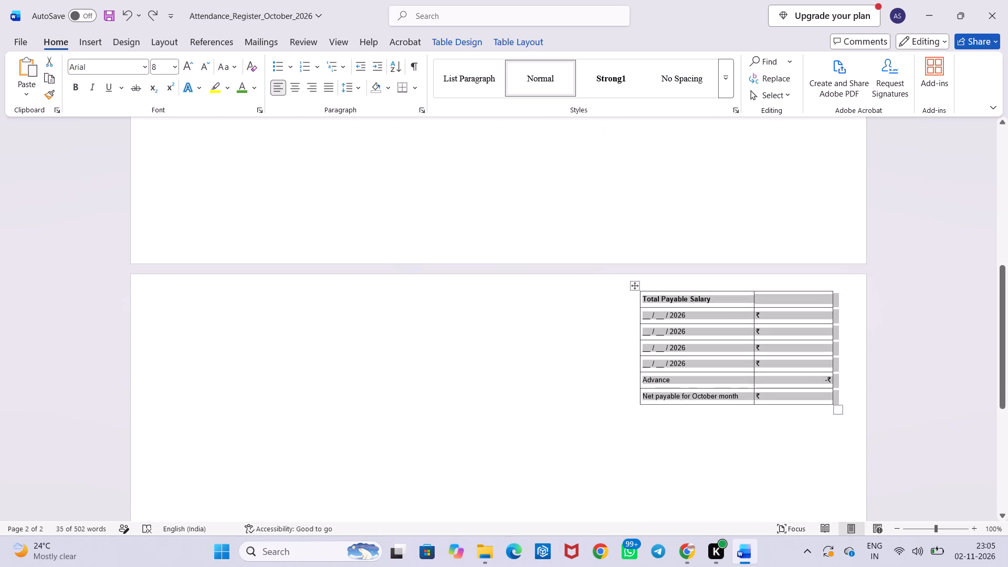
key(ctrl+c)
Open the September 2026 attendance register PDF from Downloads, examine its payable salary summary layout, close it and return to Word.
click(494, 557)
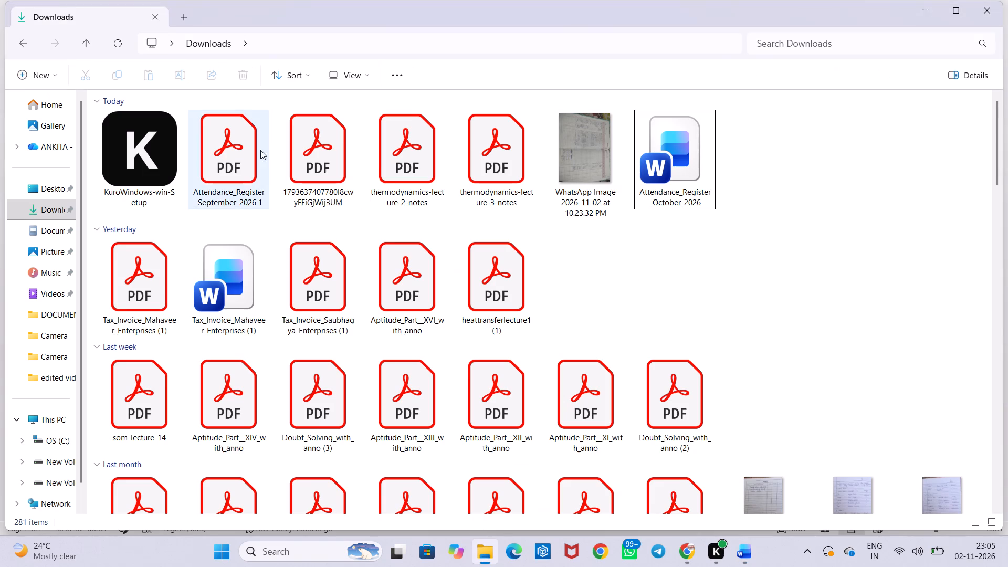
double_click(241, 149)
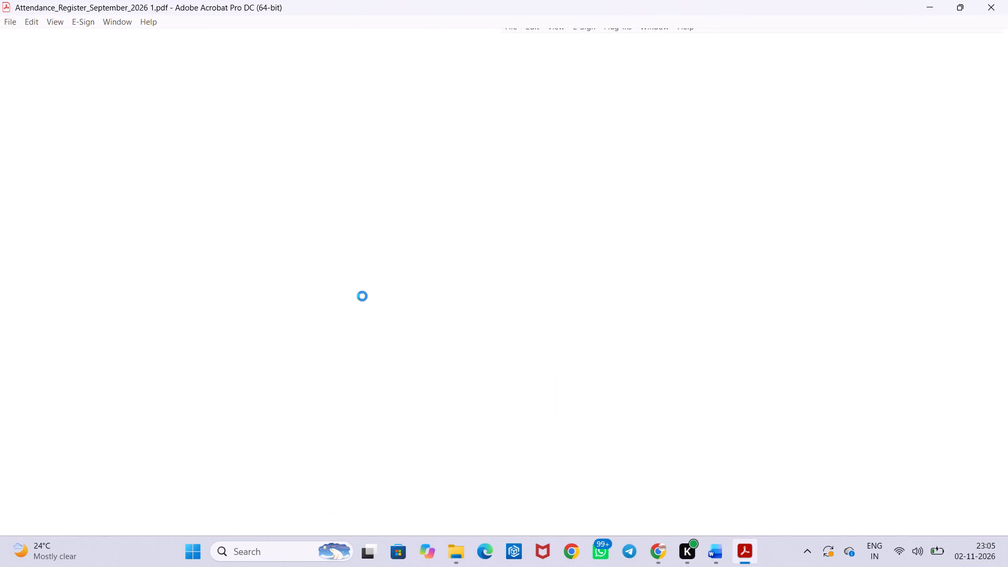
scroll(362, 296, down, 1)
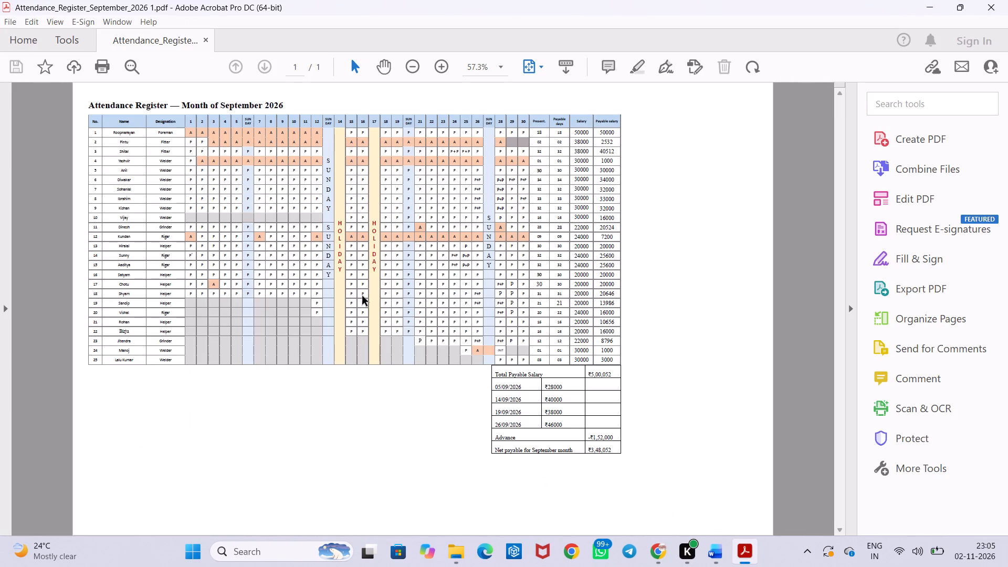
click(1007, 0)
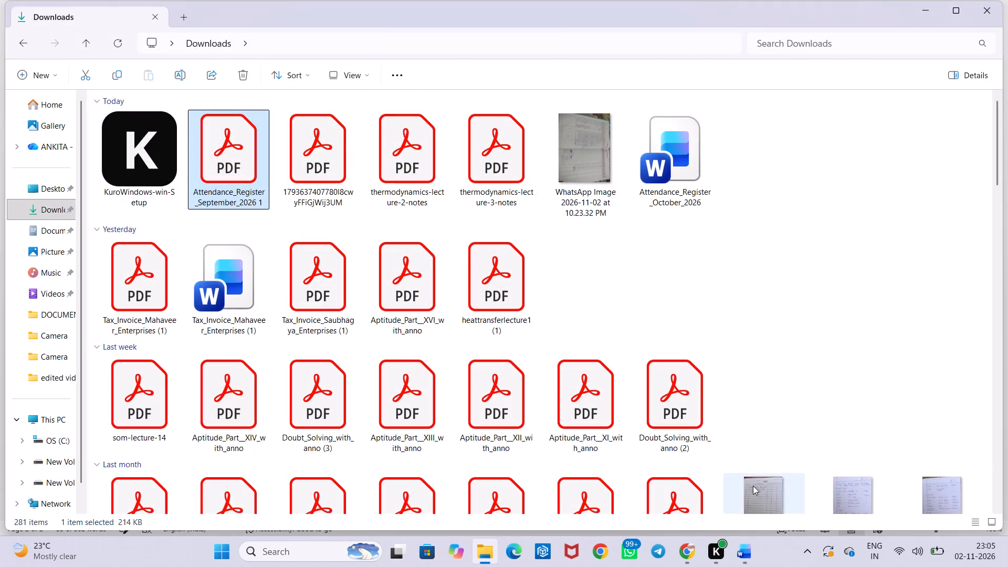
click(753, 548)
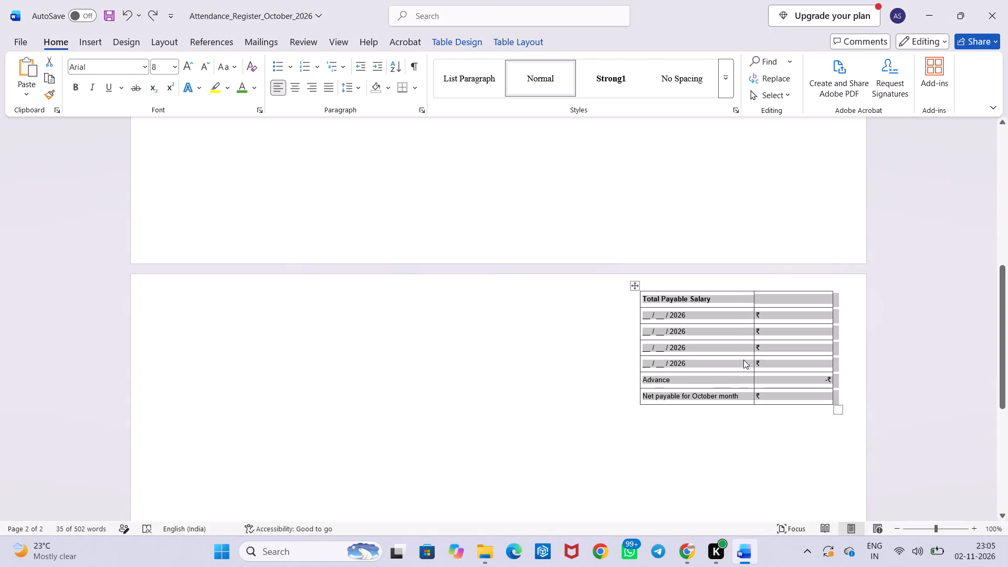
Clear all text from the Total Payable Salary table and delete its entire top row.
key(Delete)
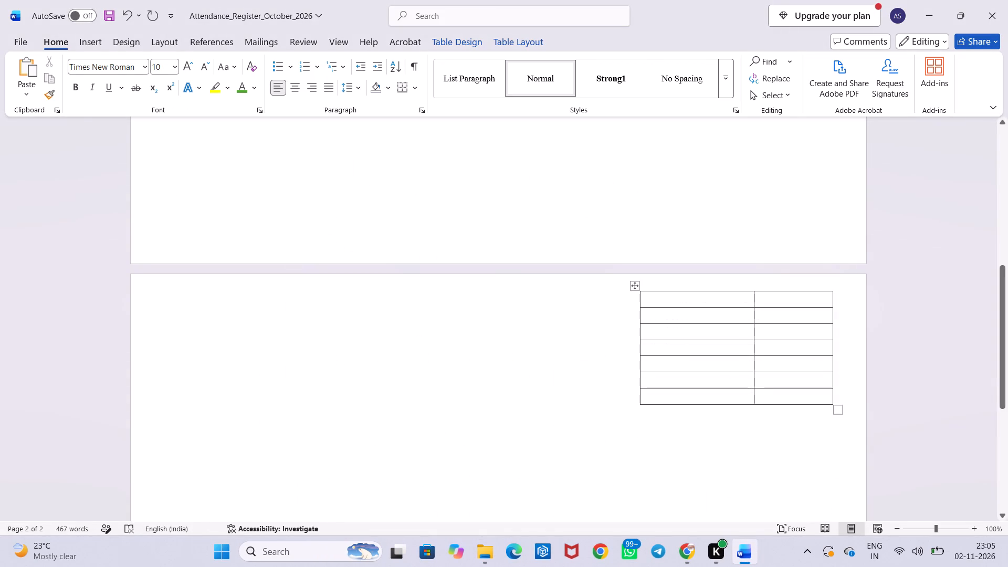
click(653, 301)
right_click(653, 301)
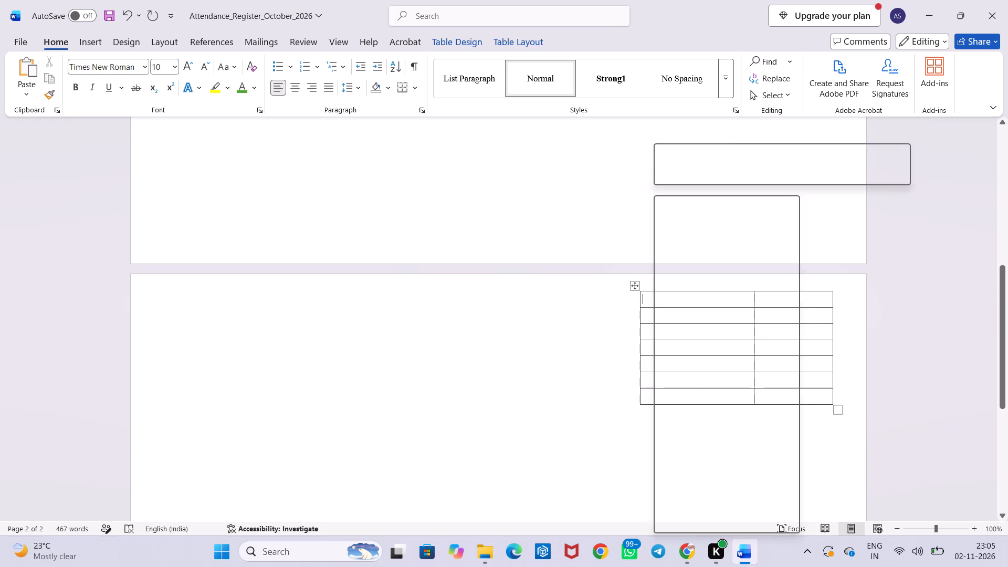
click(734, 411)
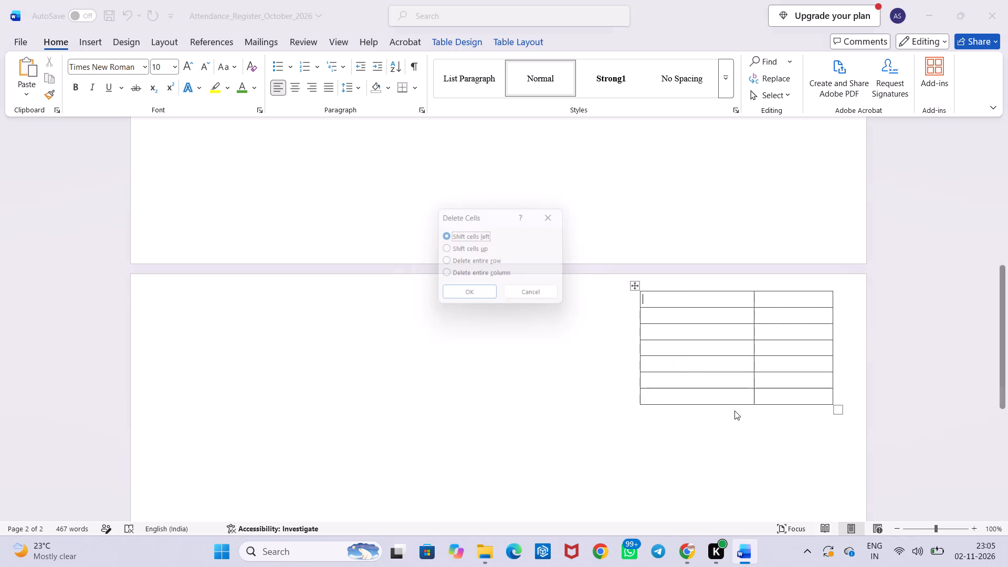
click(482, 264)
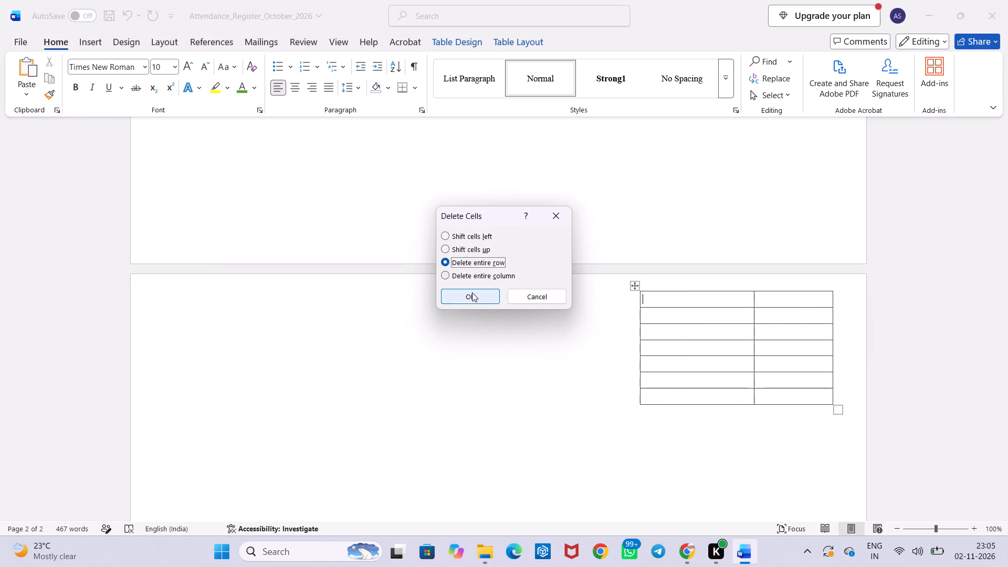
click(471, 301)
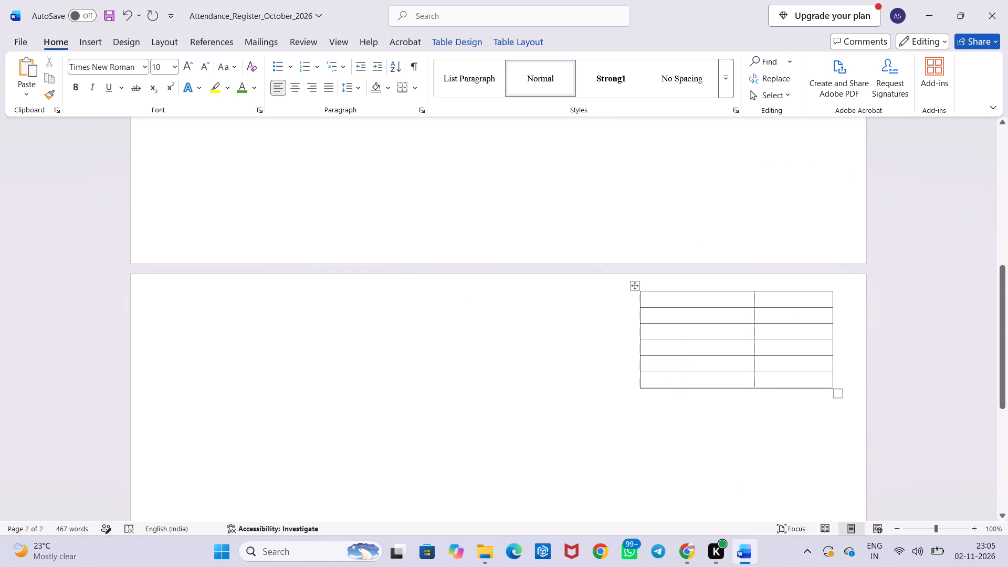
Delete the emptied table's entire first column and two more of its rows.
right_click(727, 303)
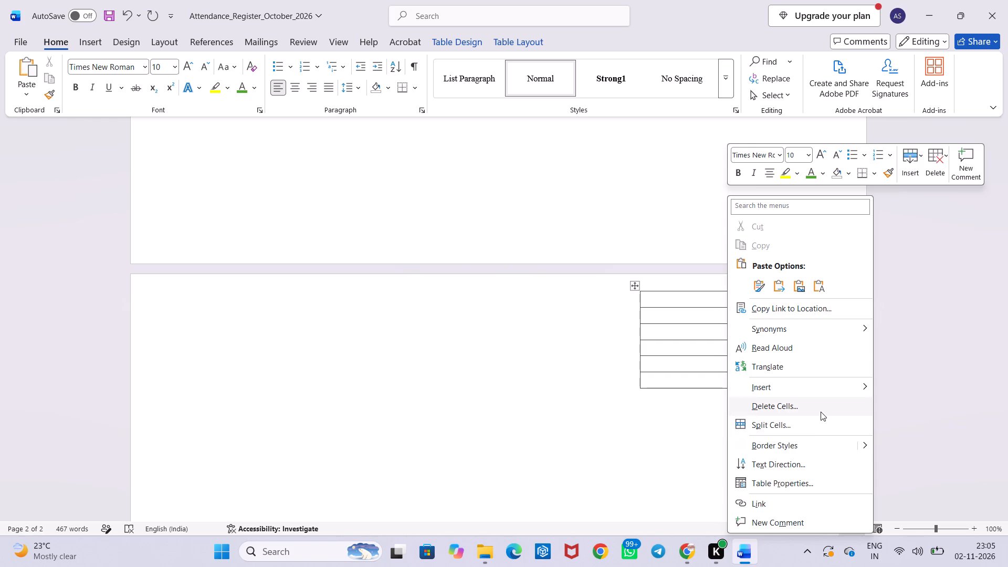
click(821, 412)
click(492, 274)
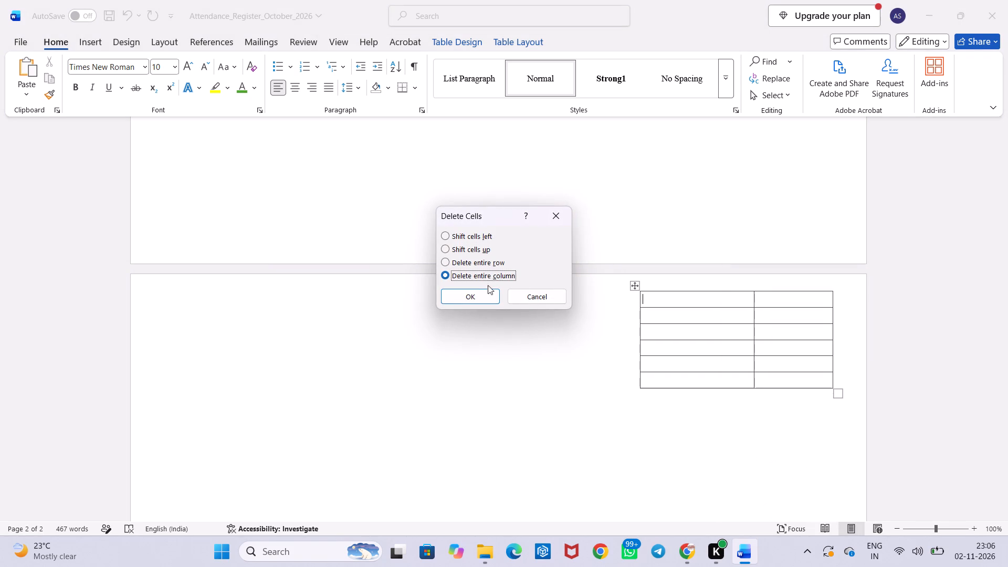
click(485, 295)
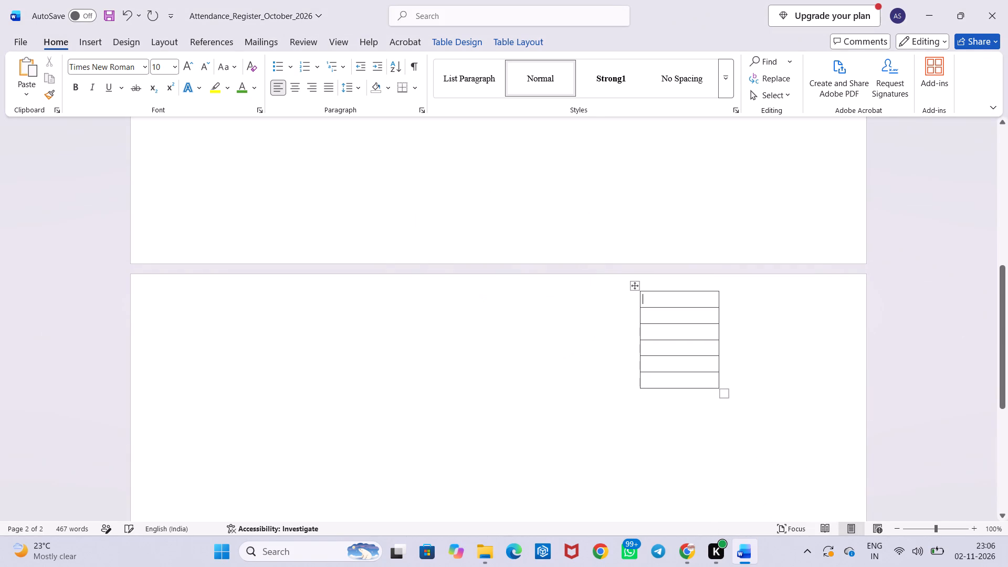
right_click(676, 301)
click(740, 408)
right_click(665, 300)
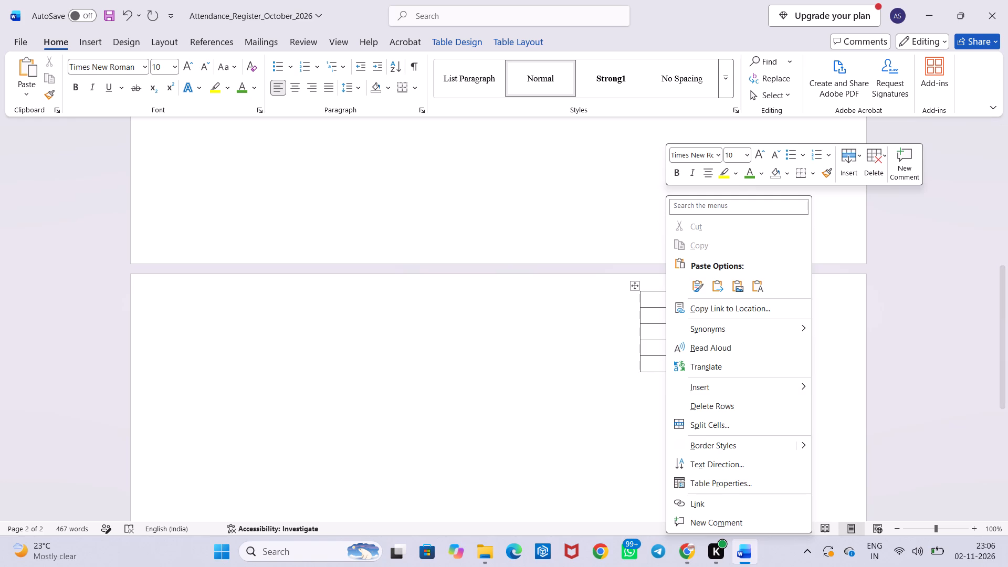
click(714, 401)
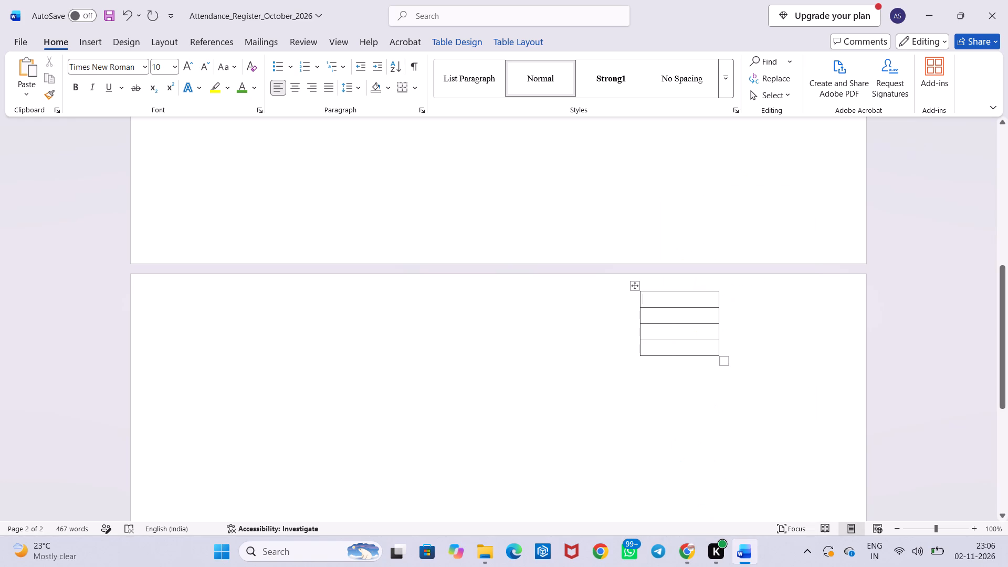
Delete the whole Total Payable Salary table from the second page.
click(670, 297)
right_click(670, 297)
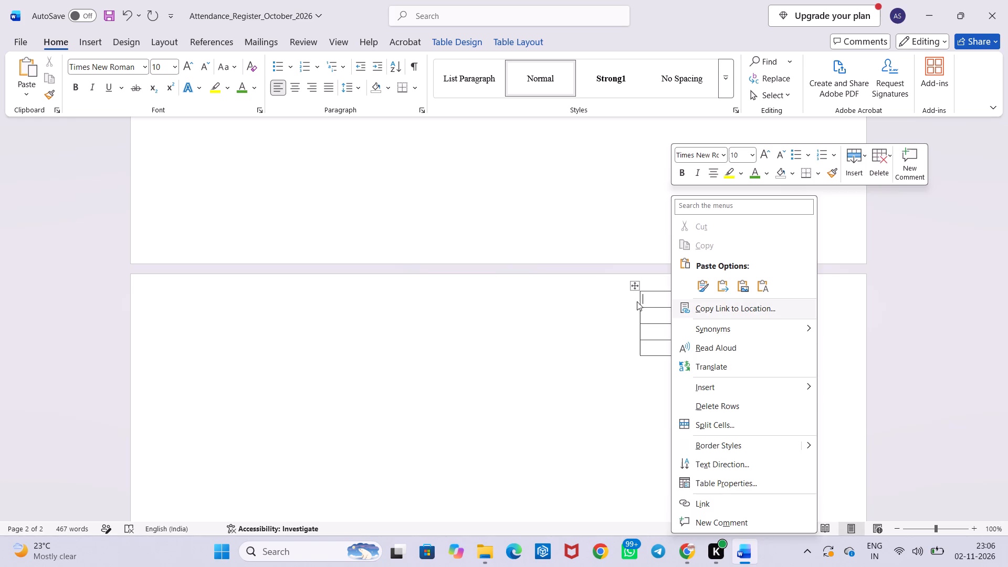
click(650, 297)
drag(650, 297, 655, 353)
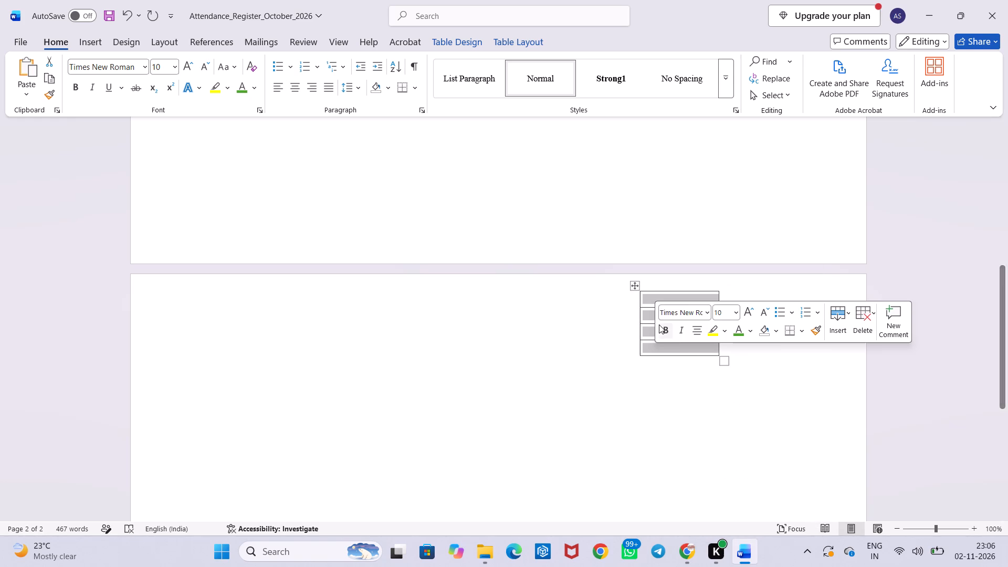
right_click(652, 297)
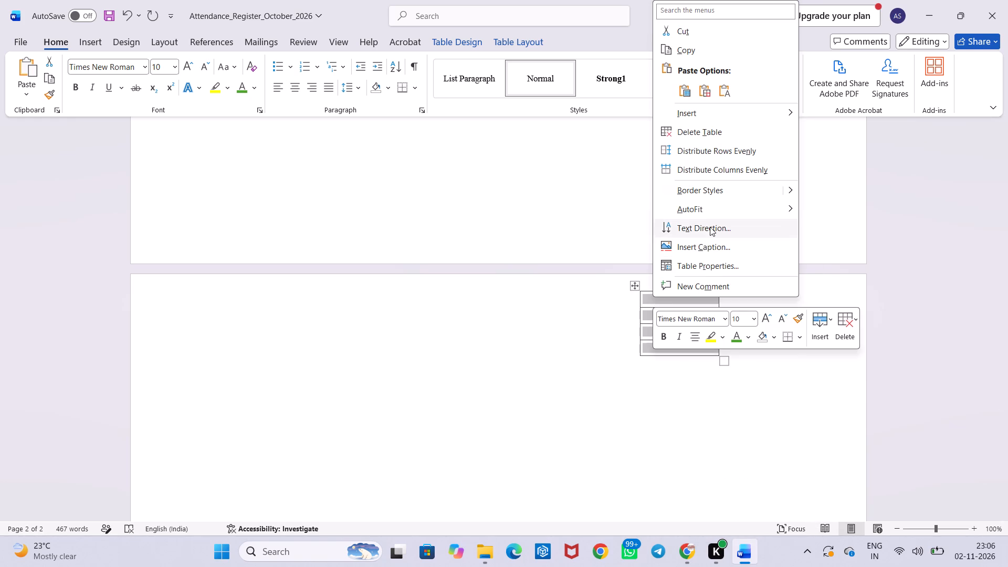
click(738, 130)
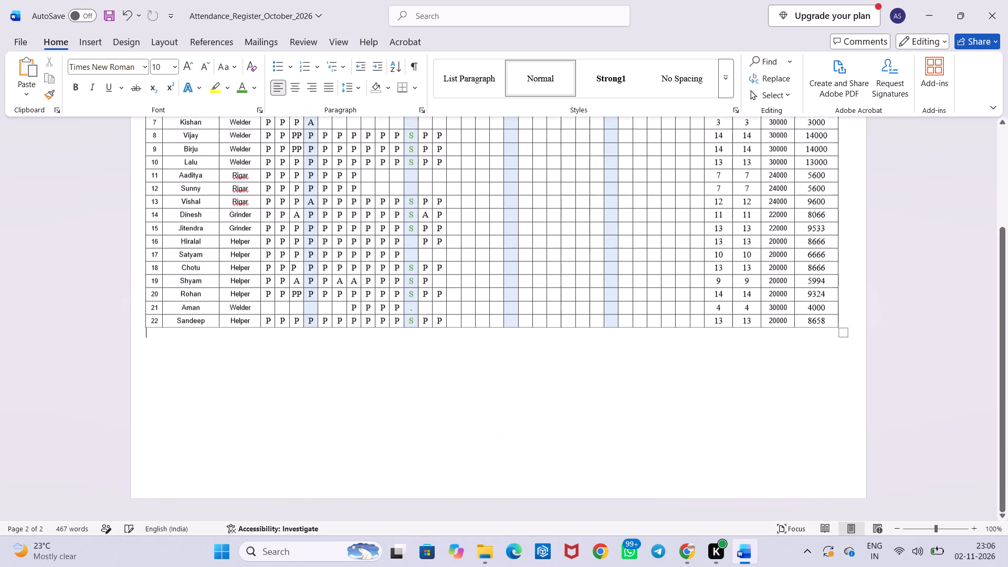
Open the September 2026 attendance register PDF from Downloads, check its salary summary table's layout, close it and return to Word.
scroll(271, 221, up, 1)
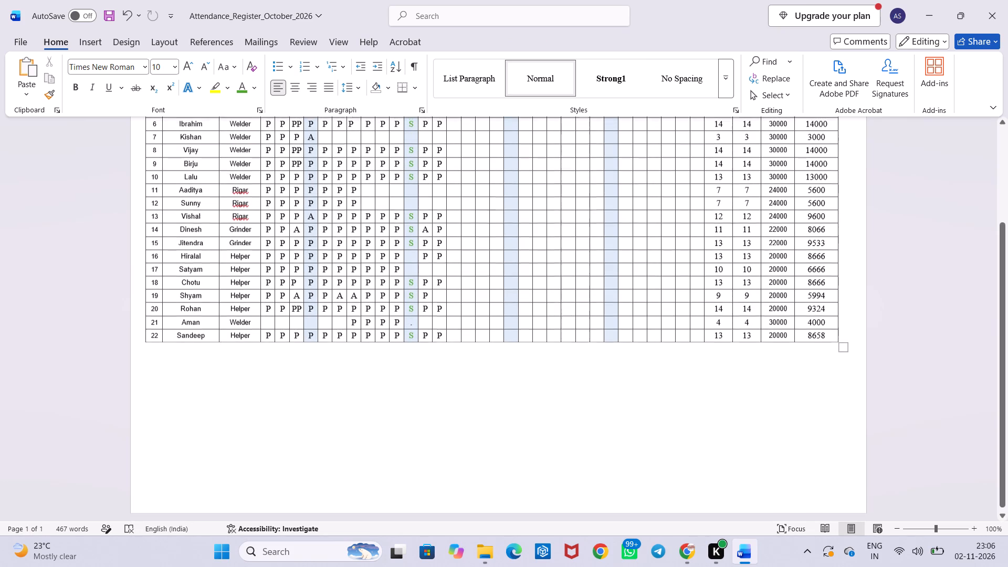
scroll(271, 221, up, 1)
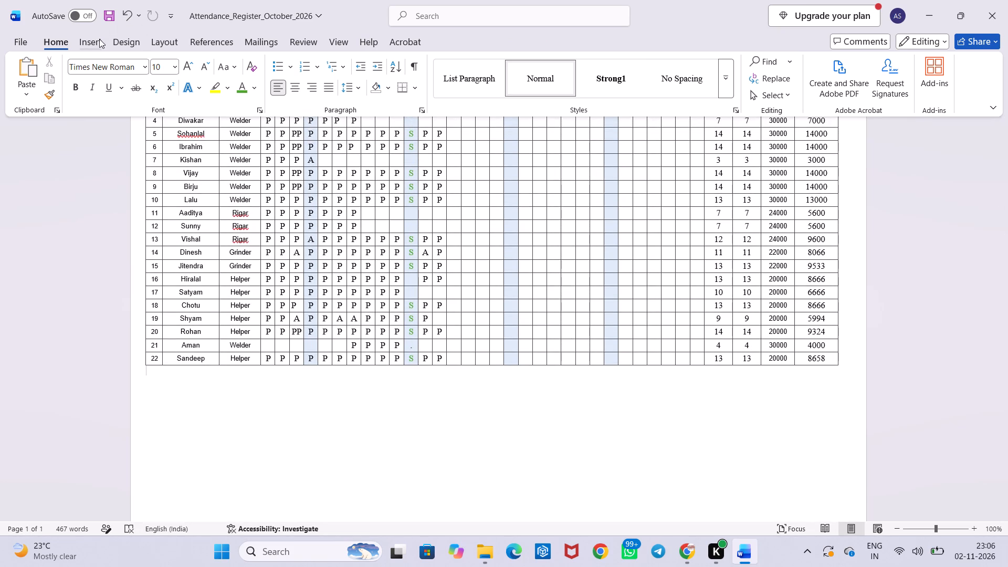
click(99, 39)
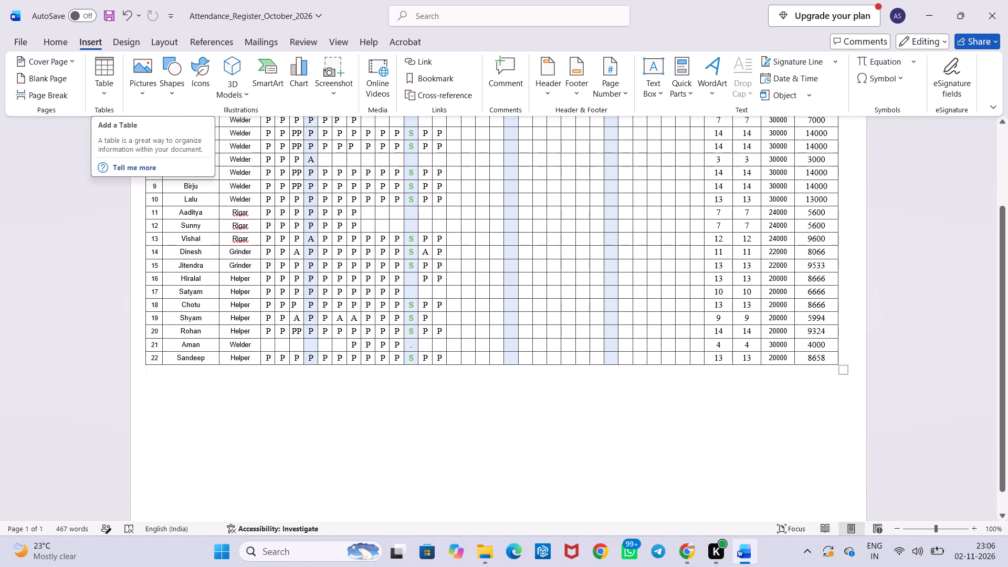
click(478, 561)
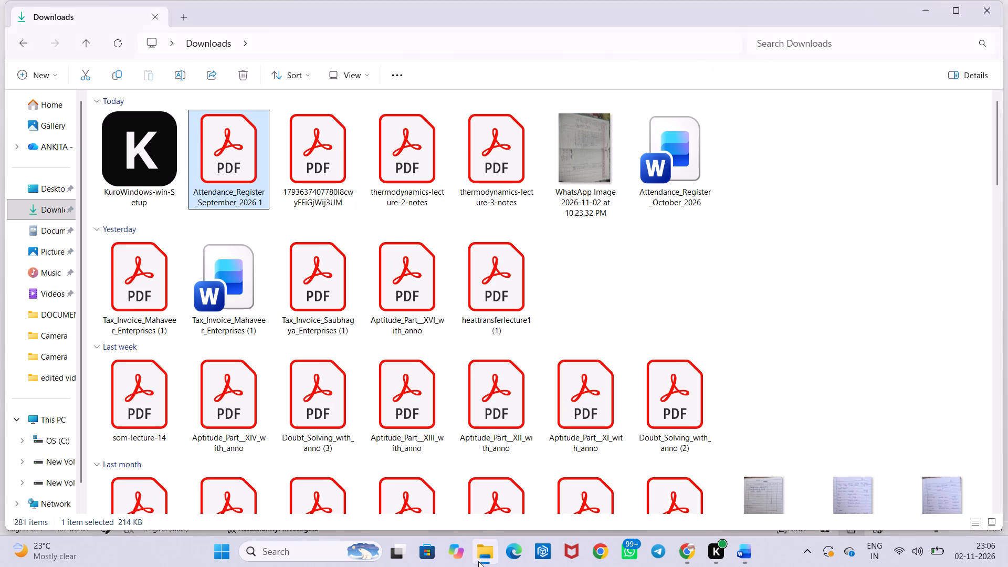
double_click(224, 144)
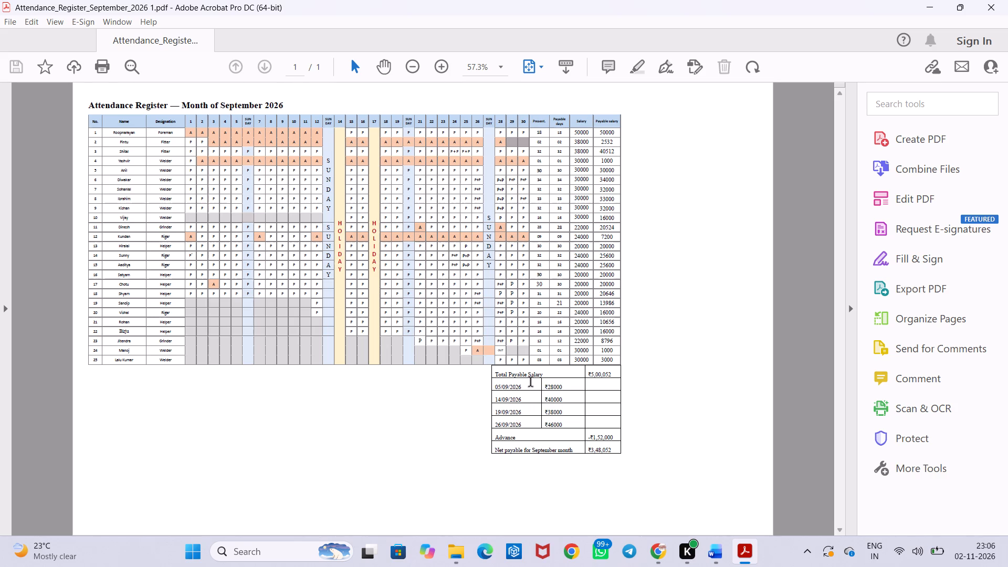
click(1007, 0)
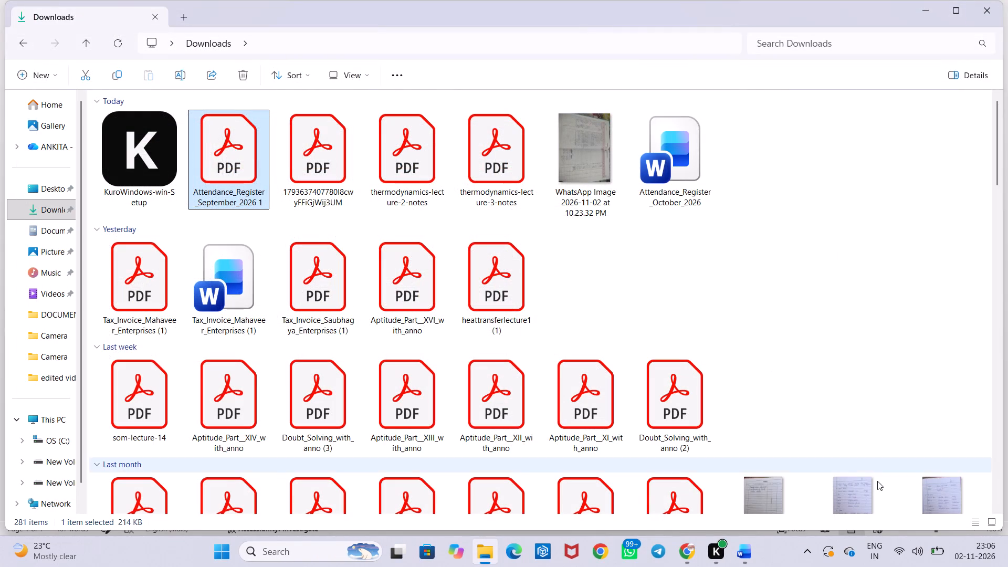
click(752, 560)
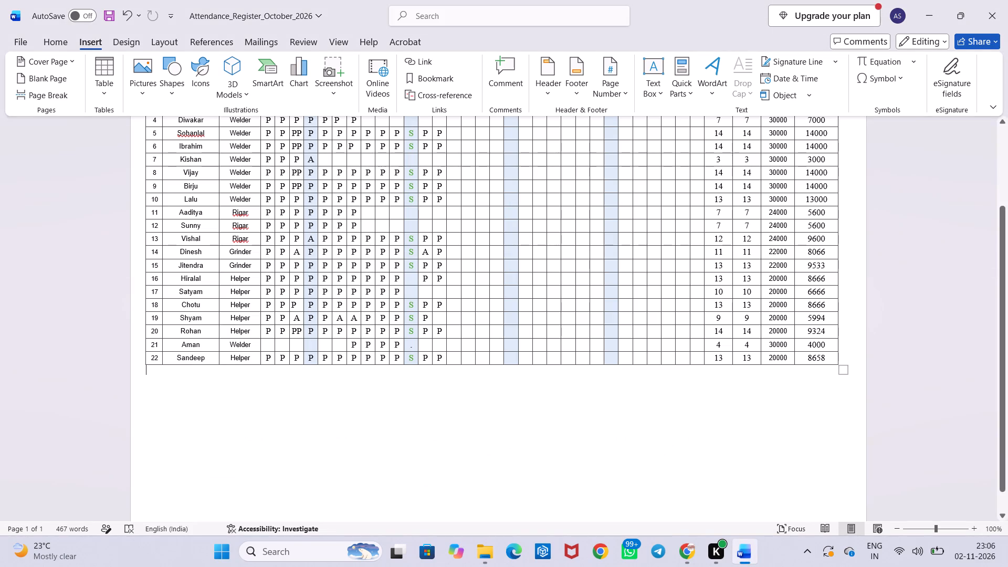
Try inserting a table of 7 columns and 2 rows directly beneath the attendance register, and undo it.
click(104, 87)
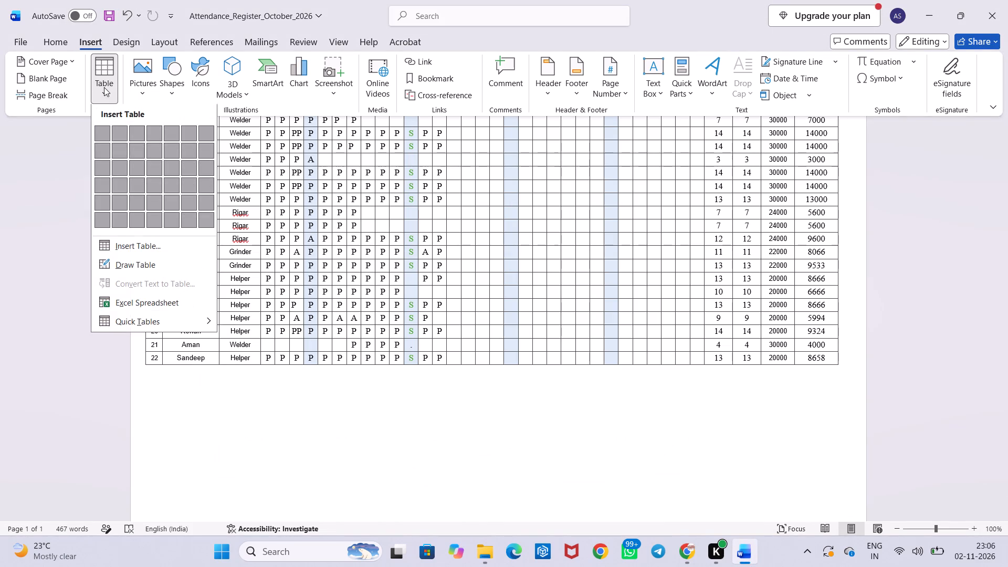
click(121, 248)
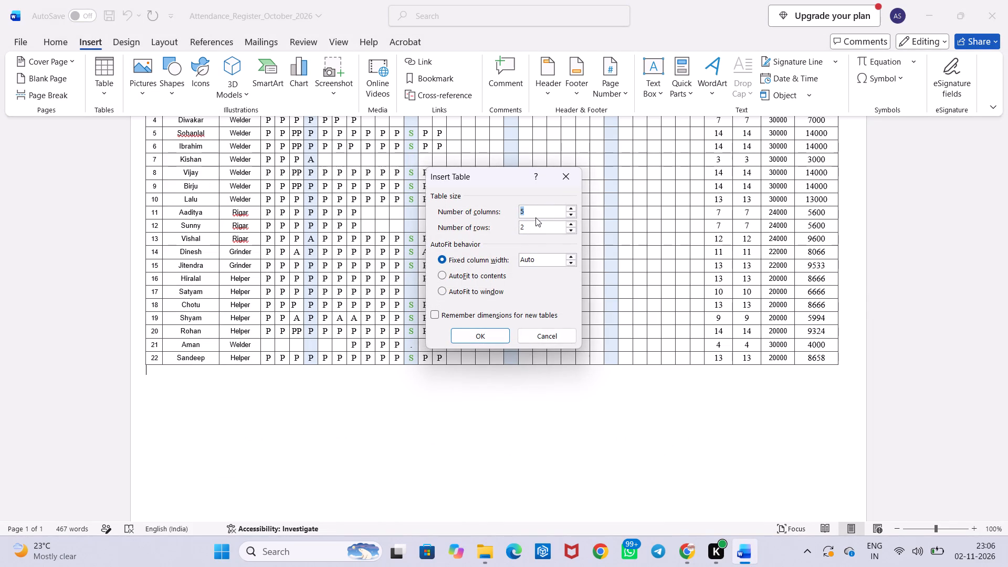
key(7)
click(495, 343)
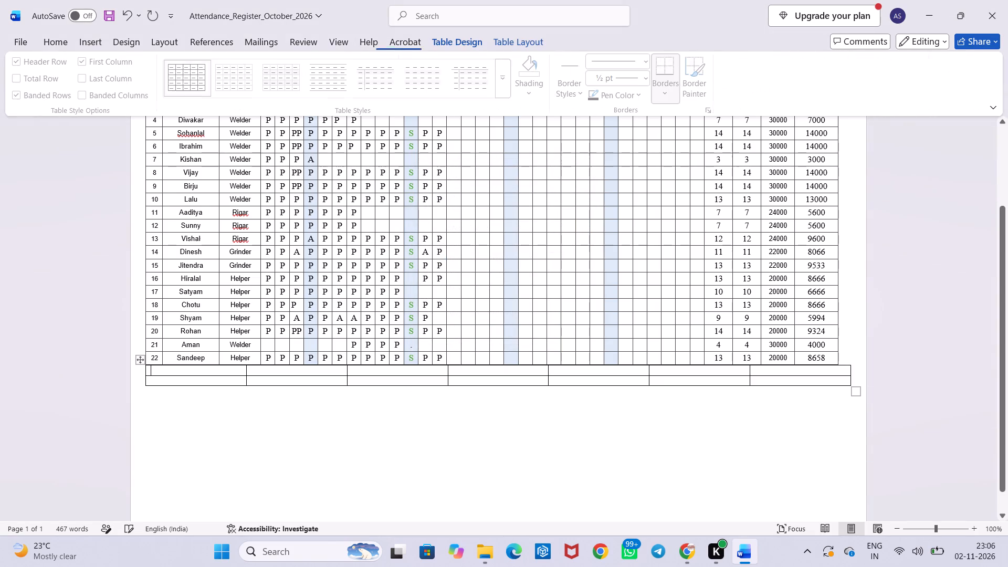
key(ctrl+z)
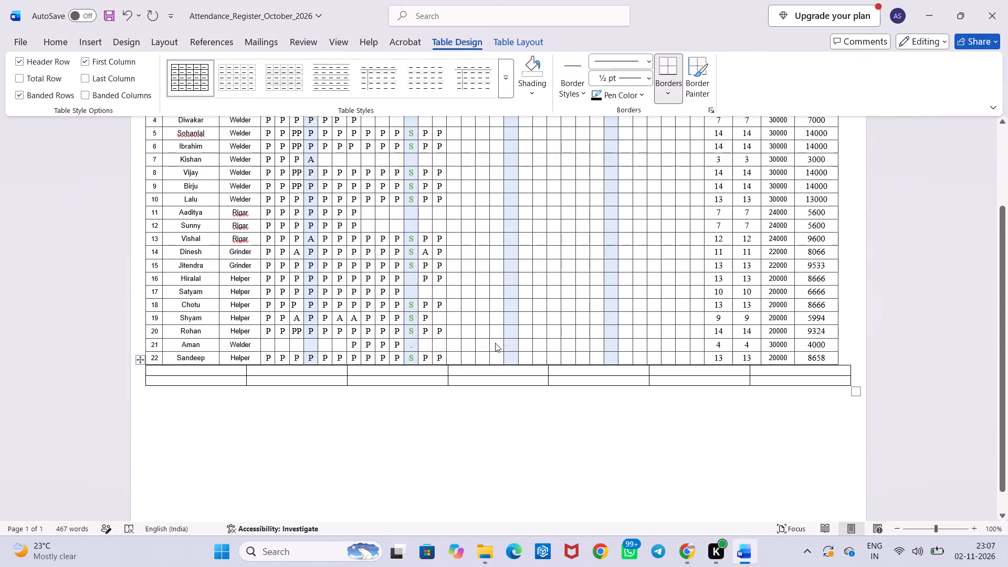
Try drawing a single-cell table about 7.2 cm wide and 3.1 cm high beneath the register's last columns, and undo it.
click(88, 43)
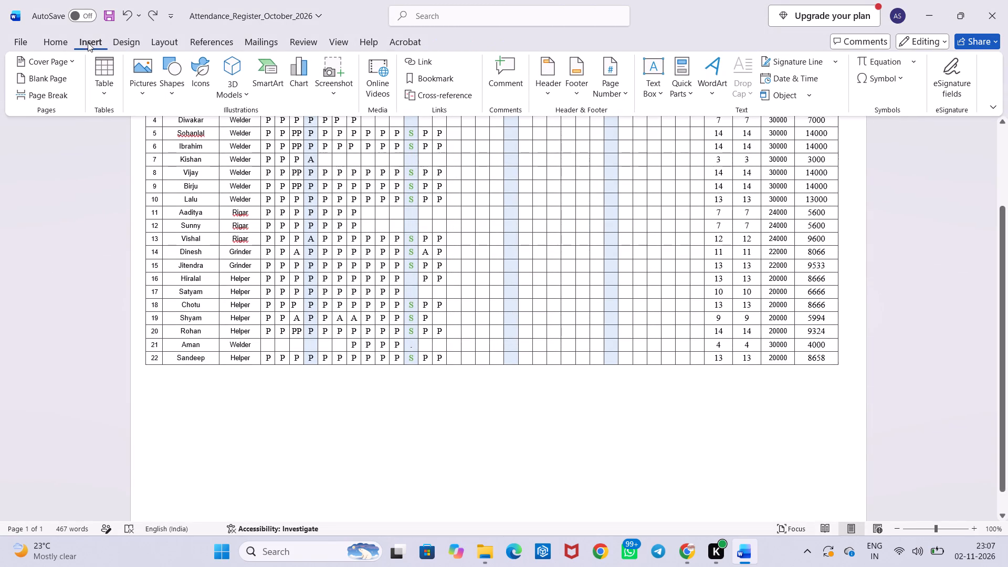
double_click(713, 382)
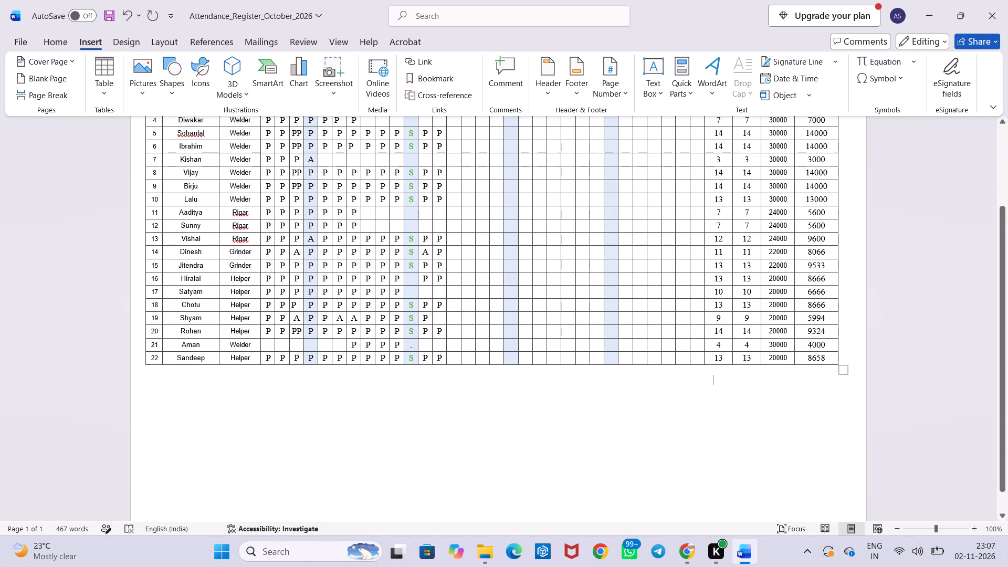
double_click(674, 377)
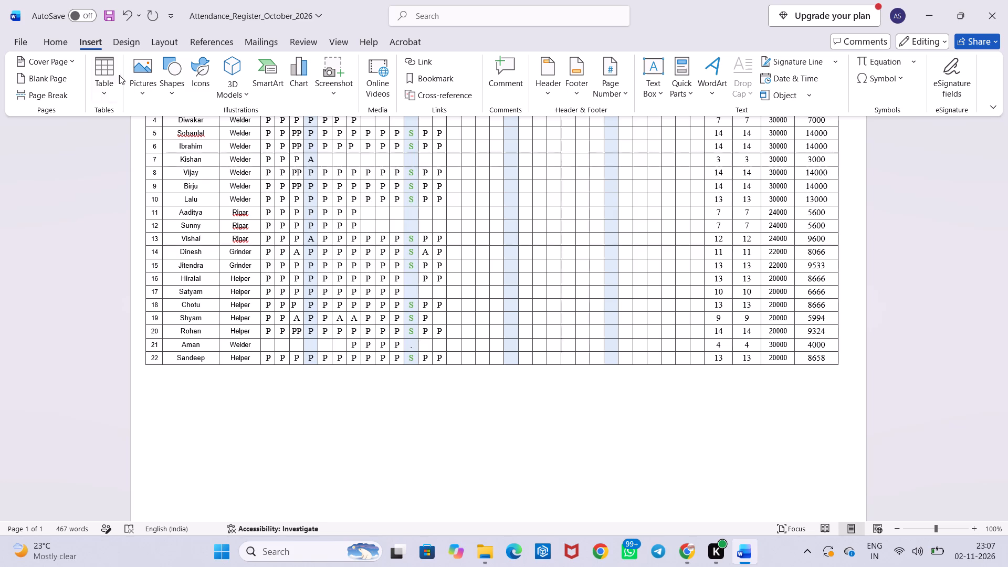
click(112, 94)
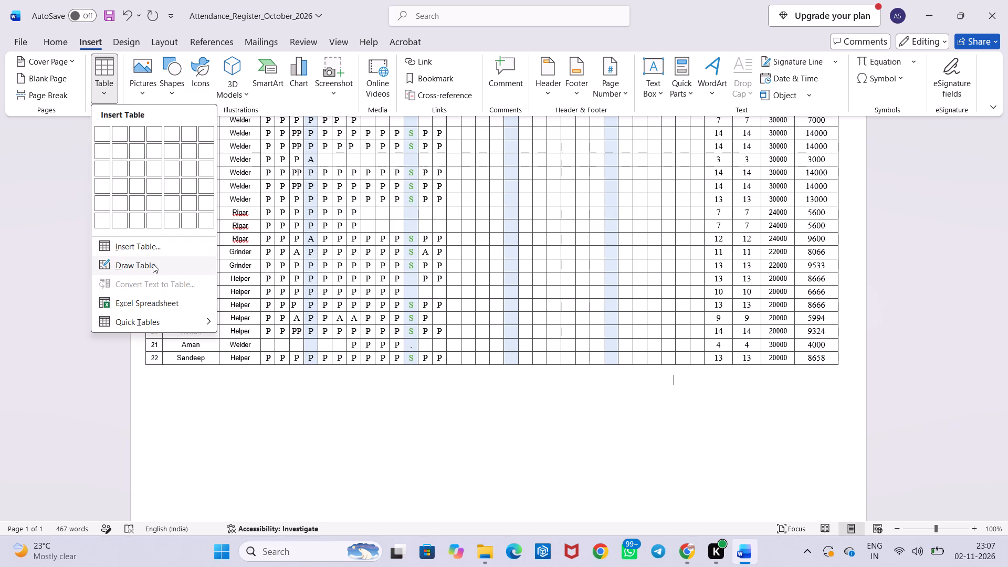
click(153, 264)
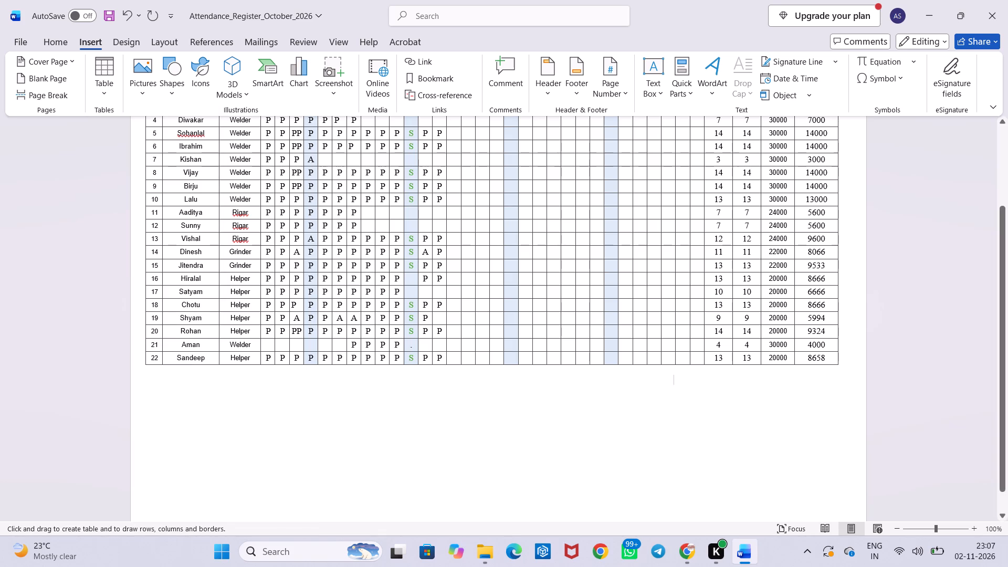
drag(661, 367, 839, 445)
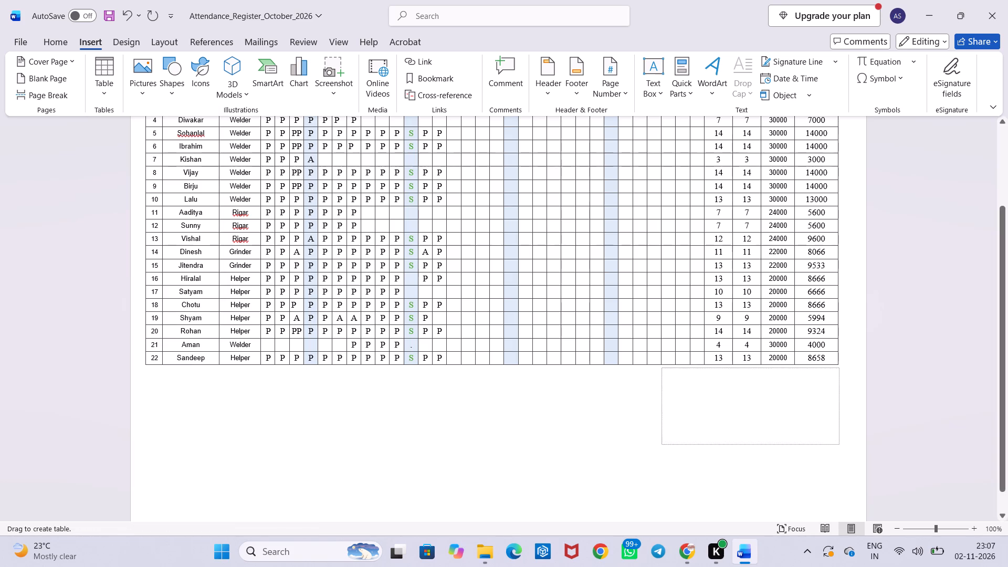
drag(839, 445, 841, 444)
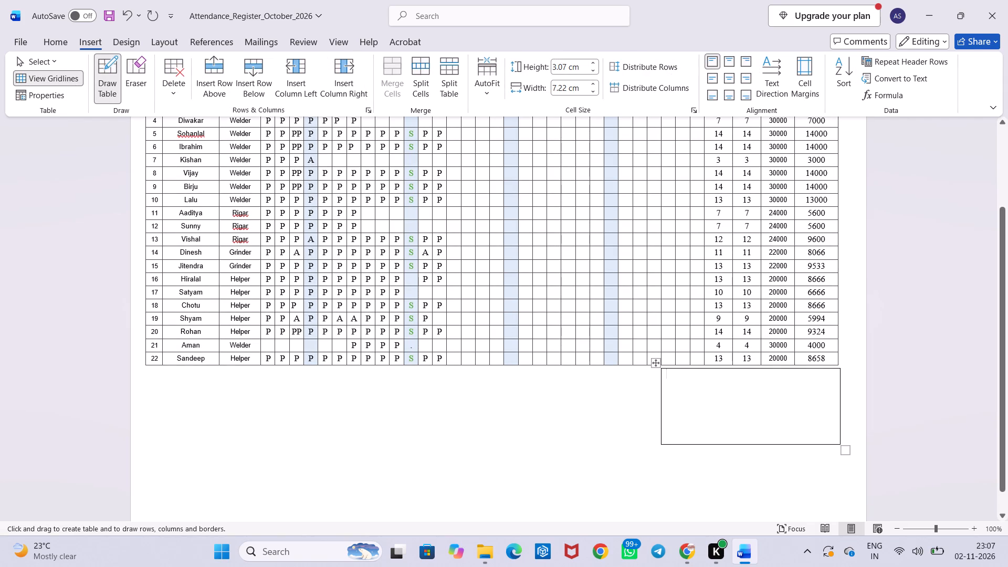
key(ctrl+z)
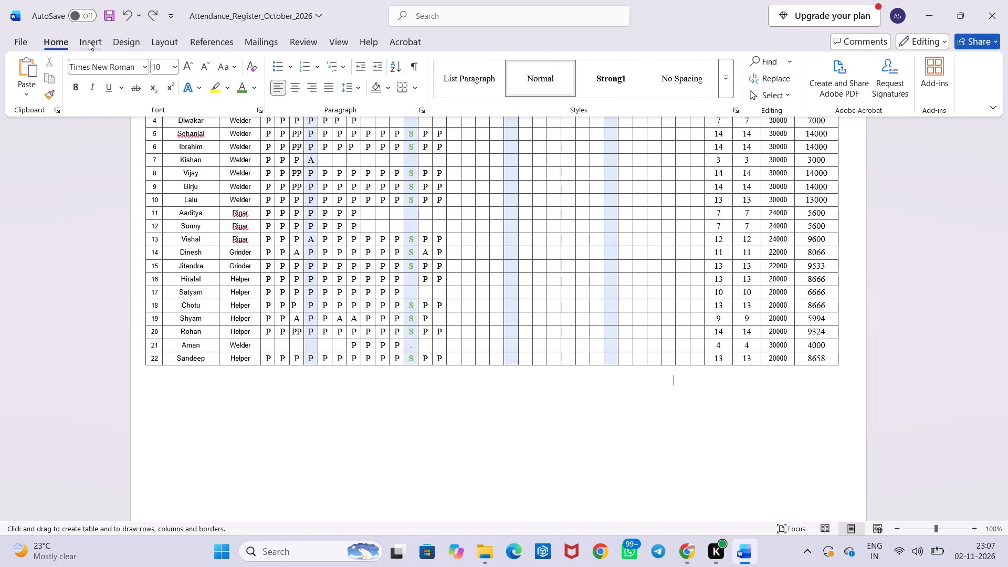
Insert a table with 2 columns and 7 rows beneath the attendance register, keeping the automatic fixed column width.
click(89, 41)
click(109, 94)
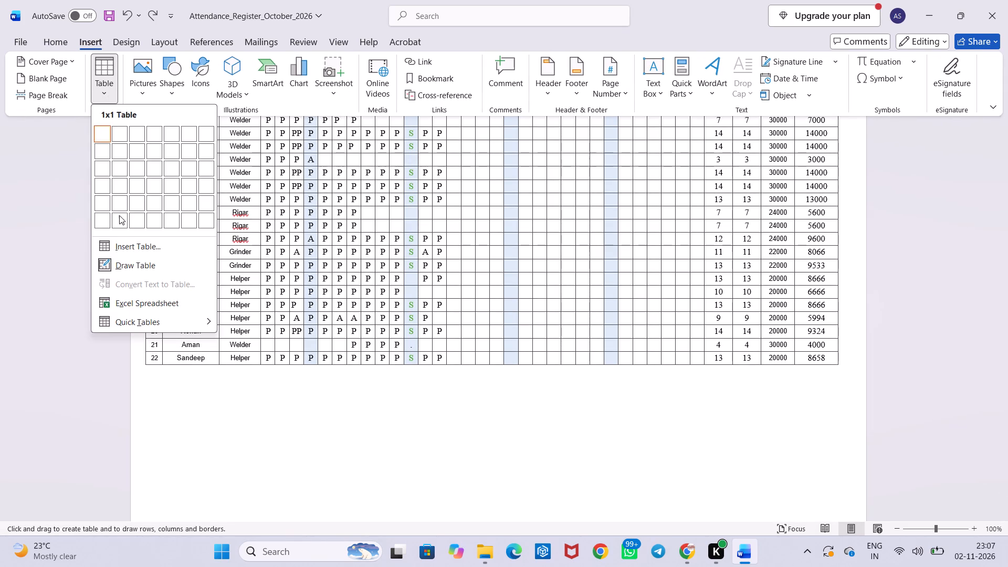
click(138, 250)
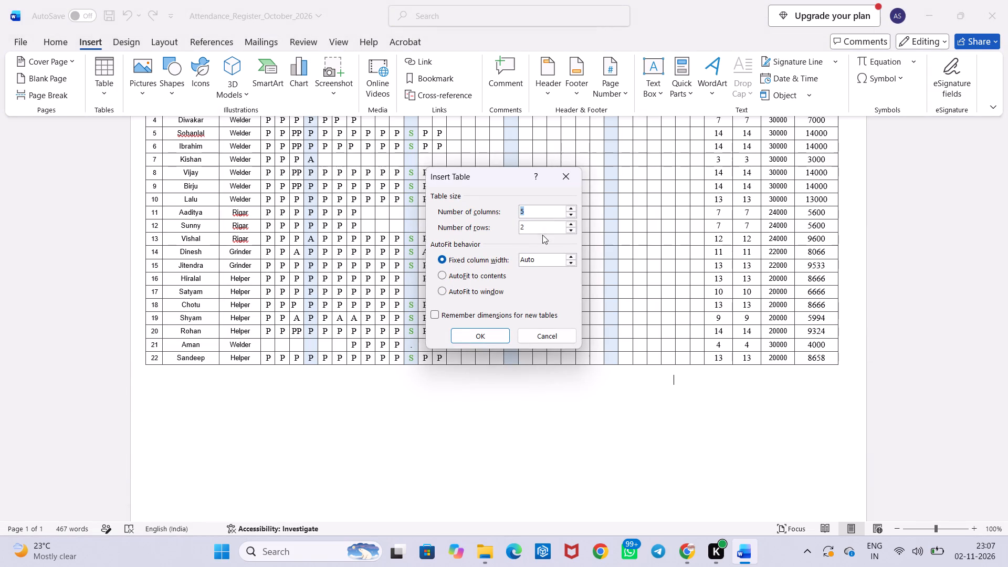
key(2)
key(Down)
key(Up)
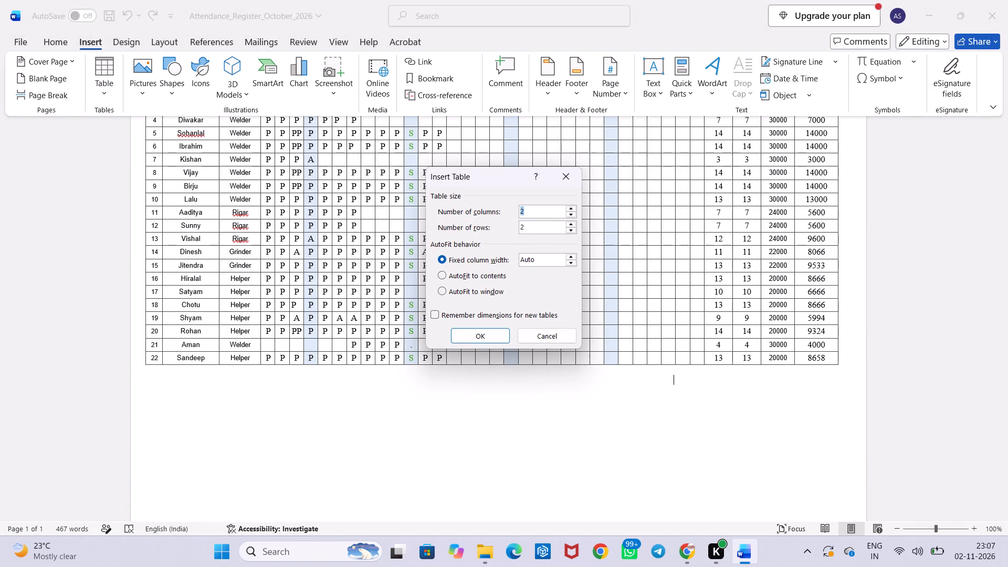
click(532, 231)
key(BackSpace)
key(7)
click(486, 340)
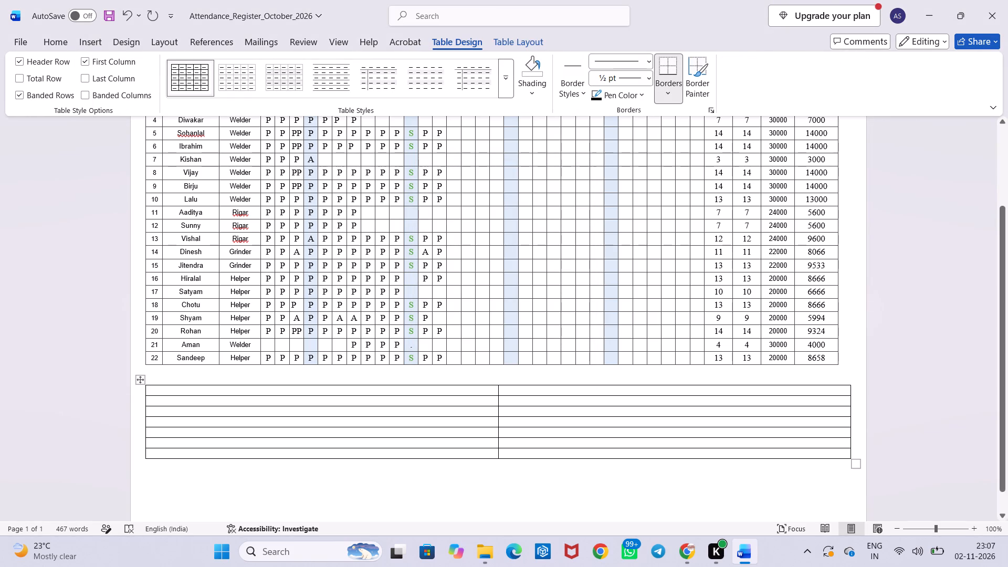
Shrink the new table to under a third of the page width and place it directly beneath the register's salary columns.
drag(858, 466, 356, 491)
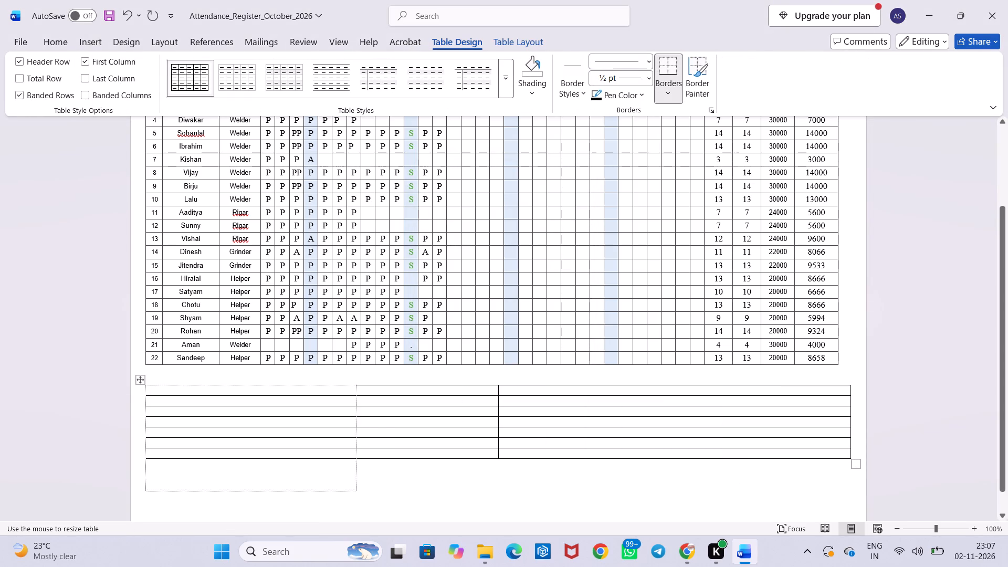
drag(356, 491, 347, 485)
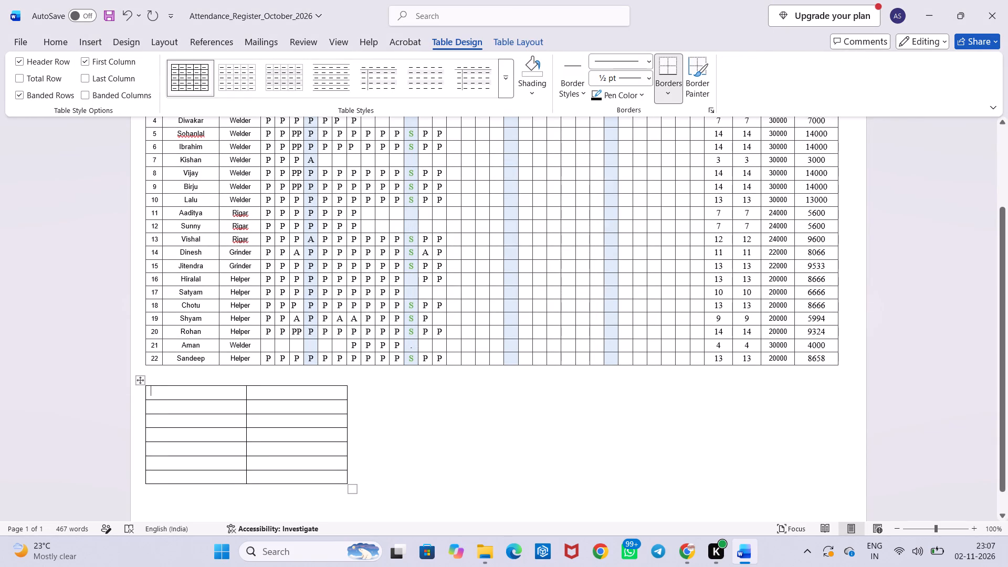
drag(140, 381, 678, 373)
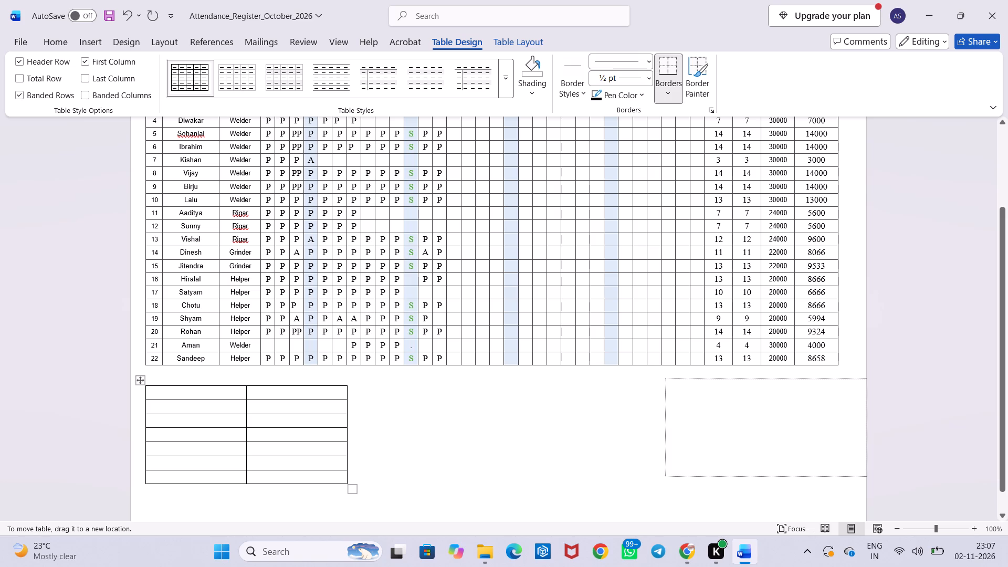
drag(678, 373, 629, 361)
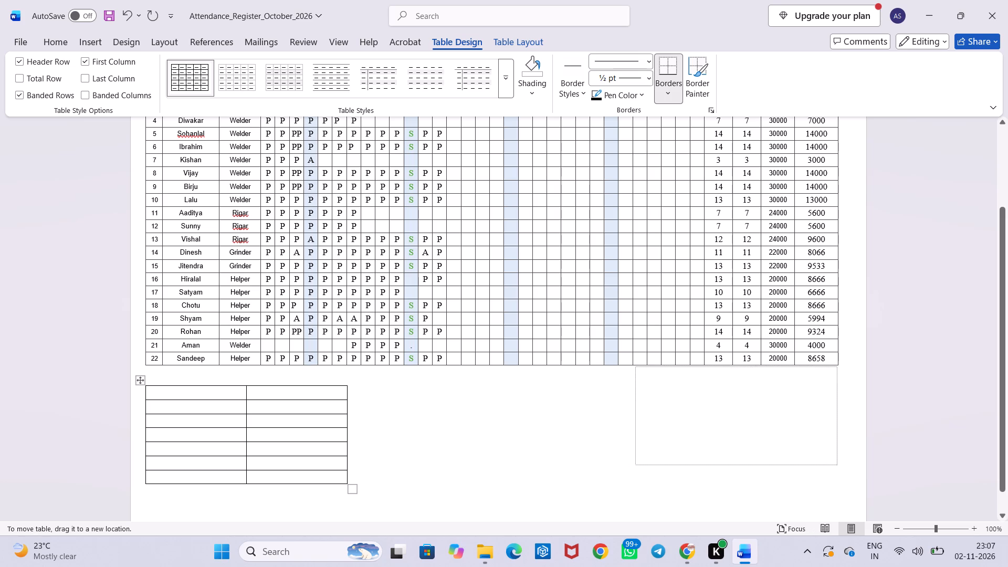
drag(629, 361, 631, 361)
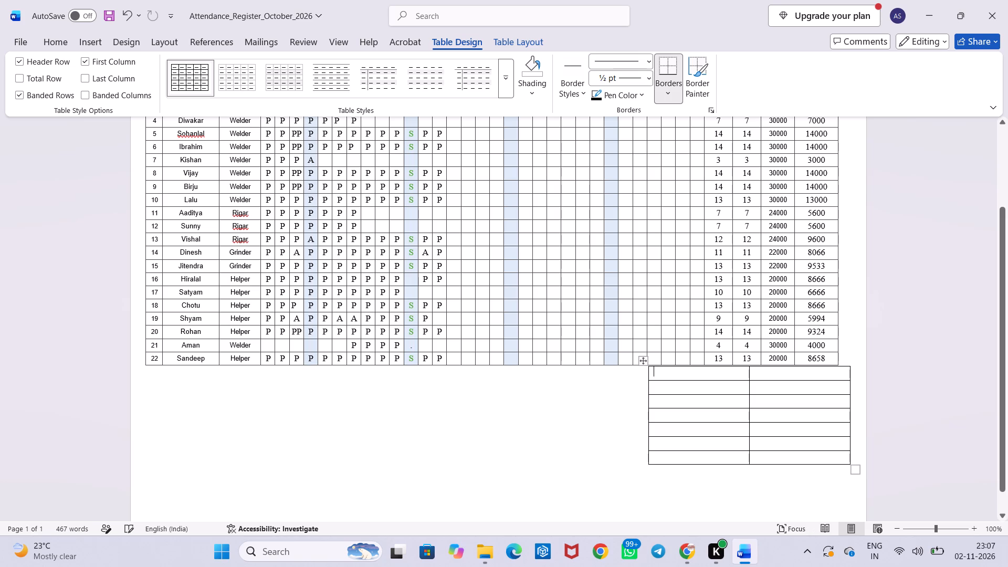
click(611, 400)
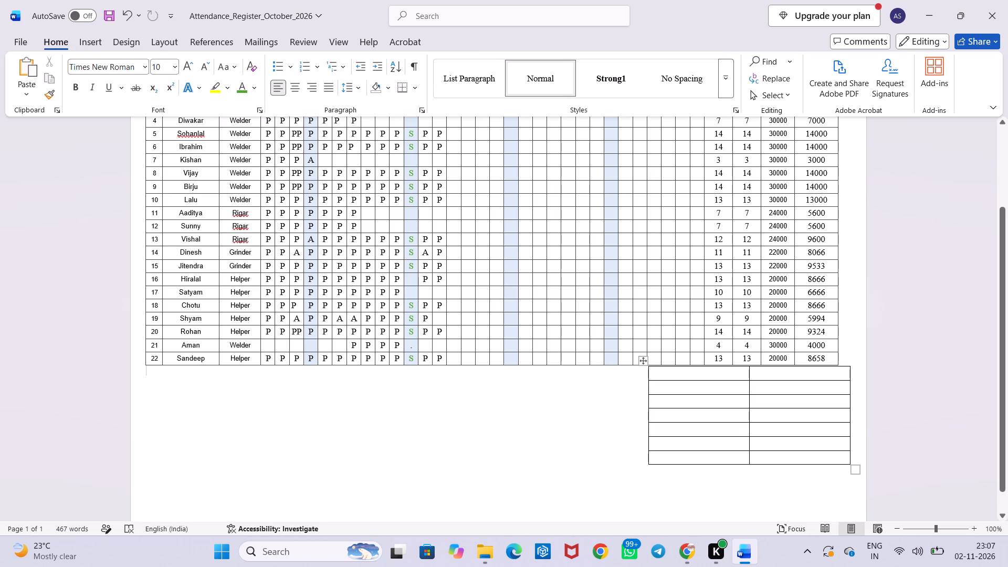
Widen the summary table's first column to about three quarters of the table's width, narrowing the second.
drag(749, 385, 797, 386)
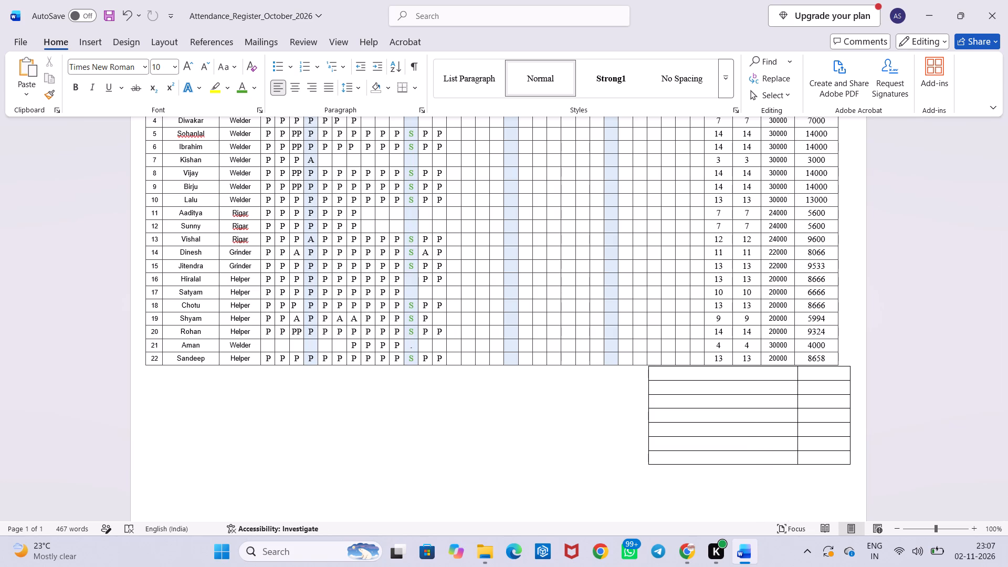
Open the September attendance register PDF and arrange it beside the October Word document, with both salary summary tables in view.
click(485, 566)
double_click(225, 152)
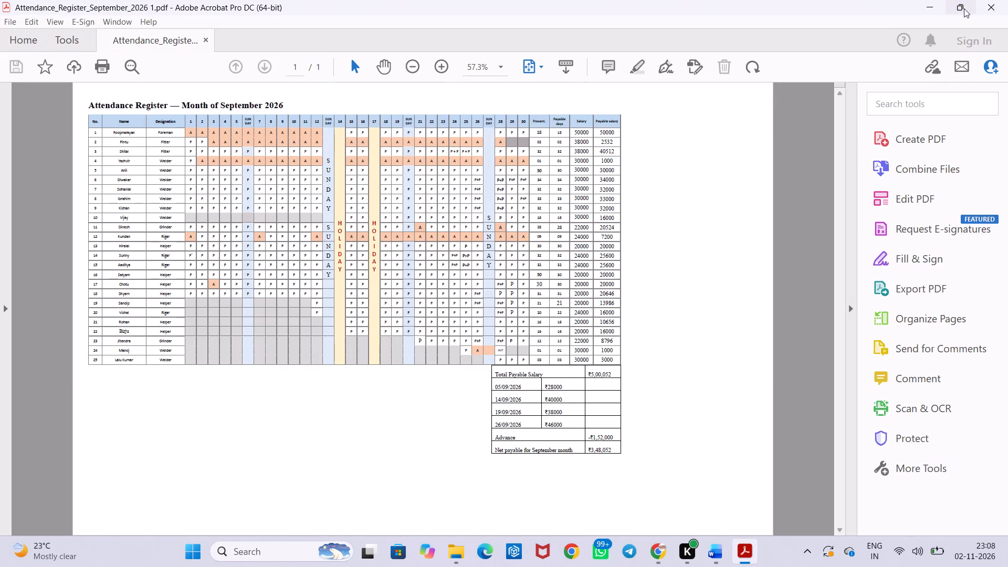
ctrl+scroll(669, 426, up, 1)
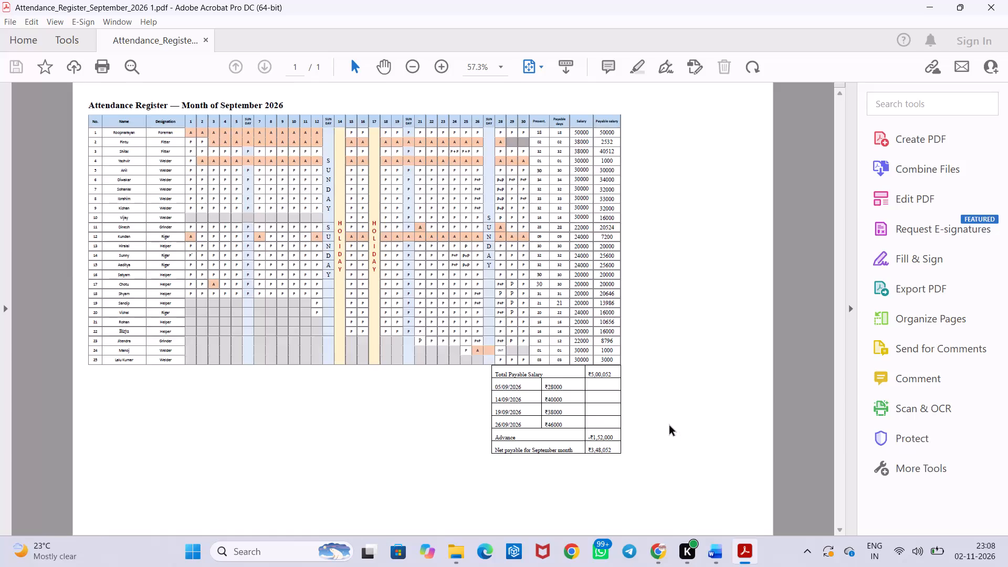
ctrl+scroll(565, 408, up, 1)
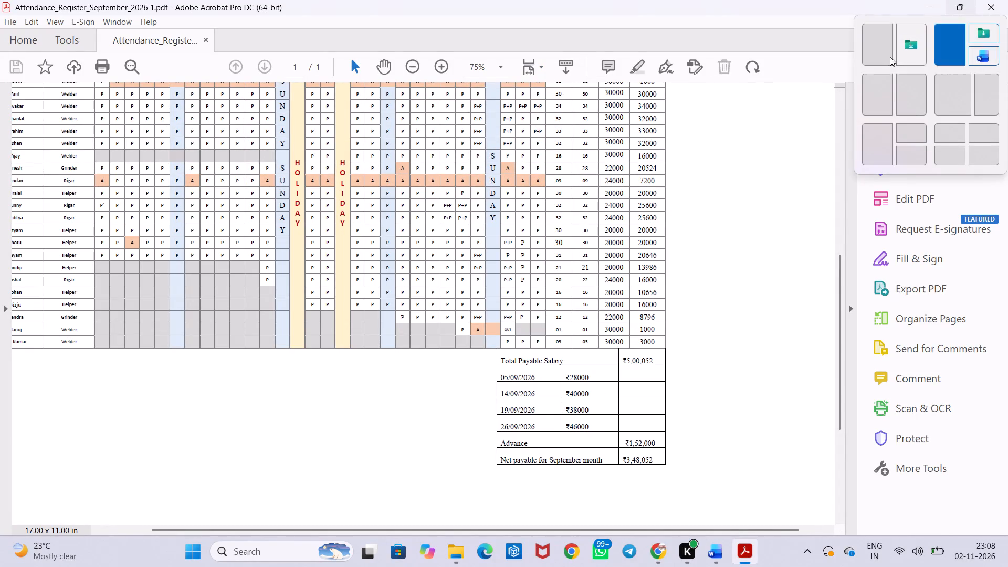
click(881, 86)
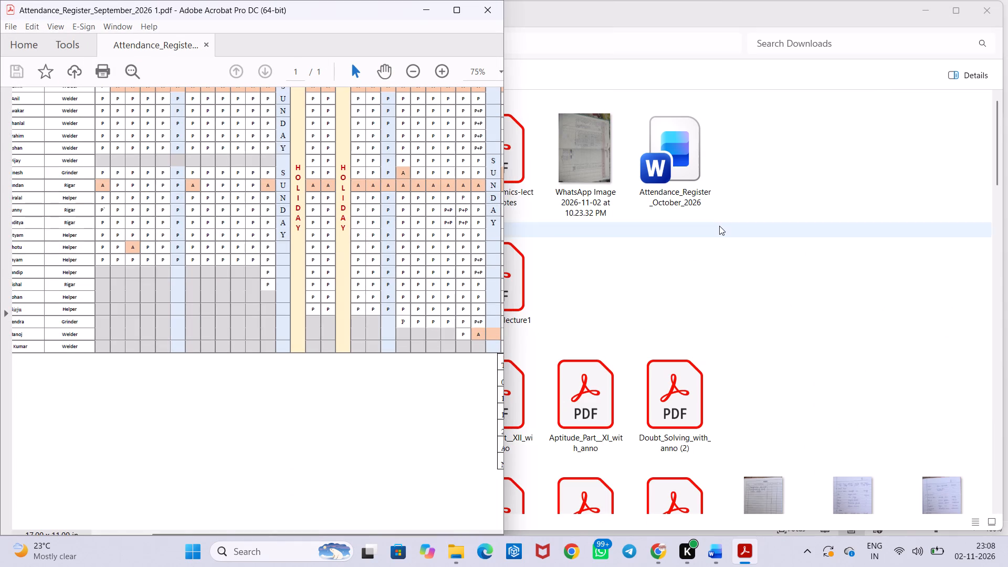
click(717, 563)
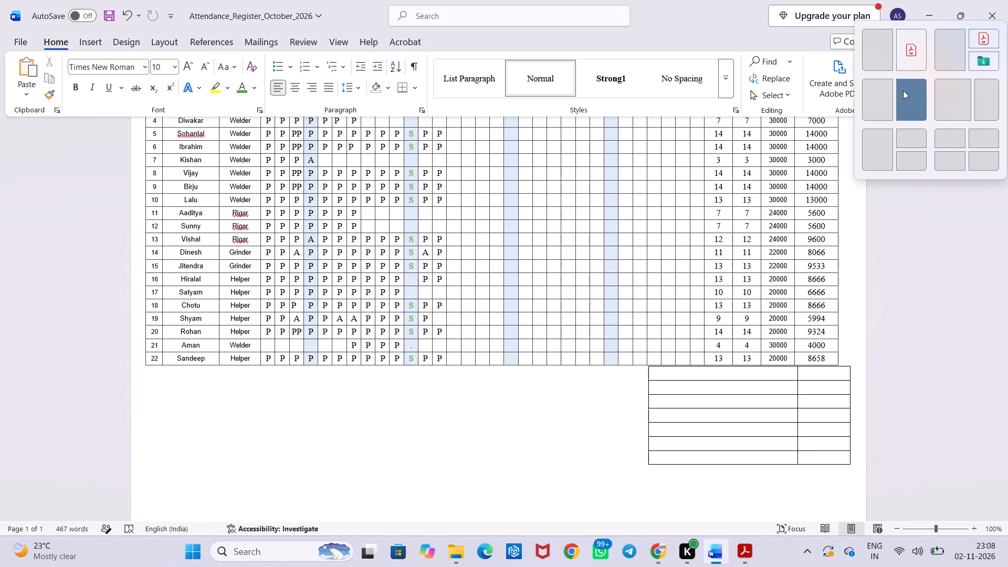
click(876, 66)
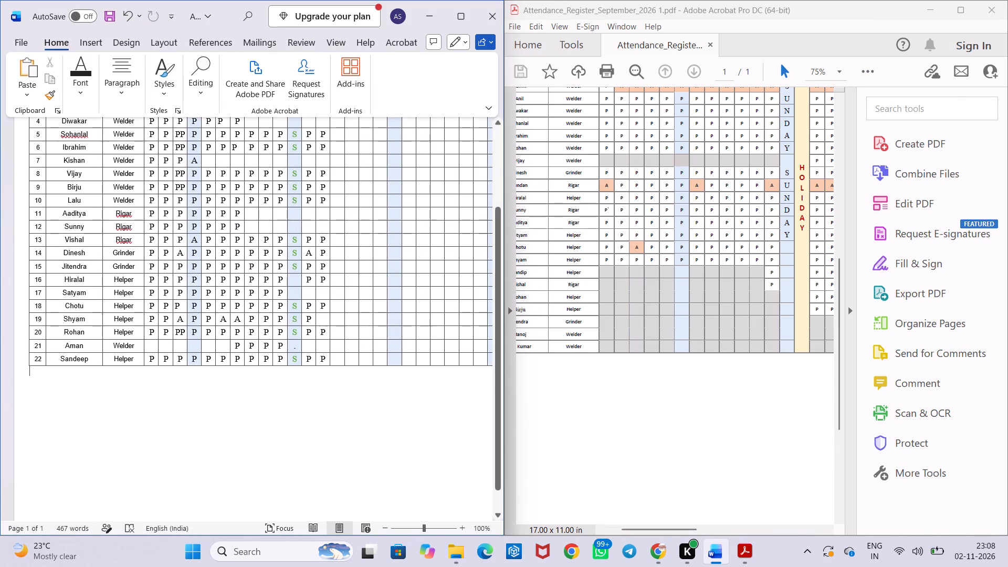
scroll(419, 381, left, 4)
scroll(746, 362, left, 3)
scroll(702, 421, left, 2)
scroll(702, 421, right, 1)
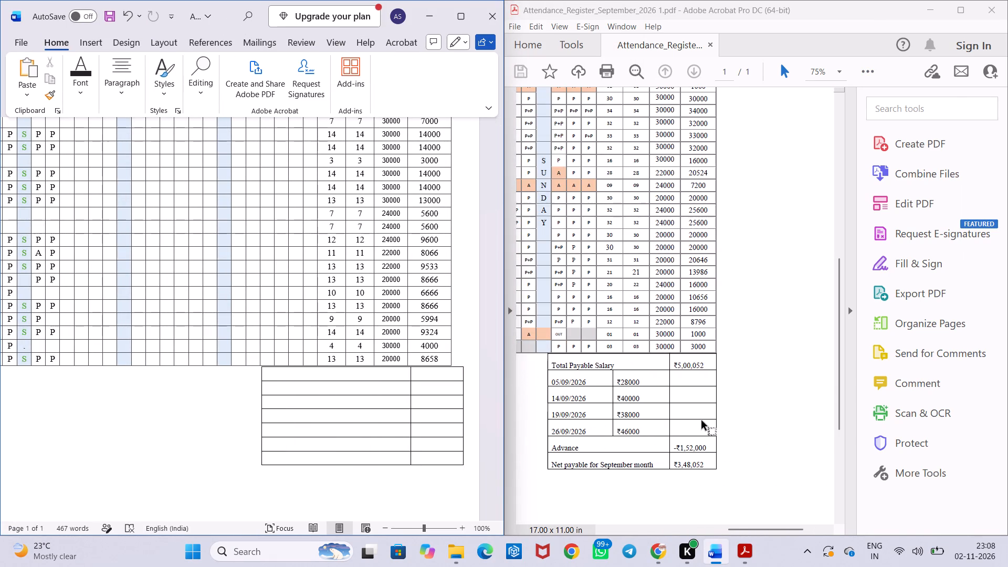
scroll(702, 421, right, 1)
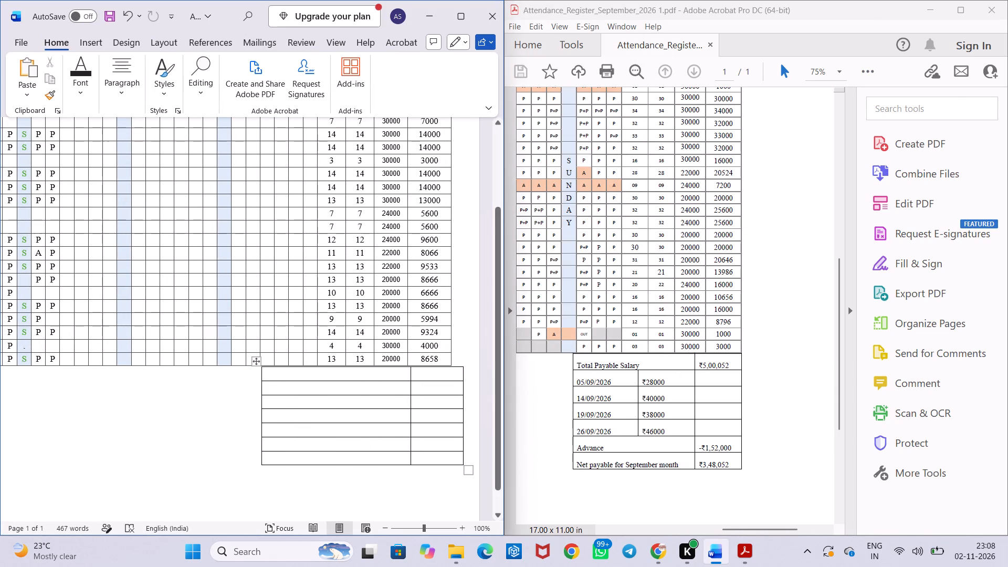
Enter the label Total Payable Salary in the first cell of the October summary table.
click(307, 376)
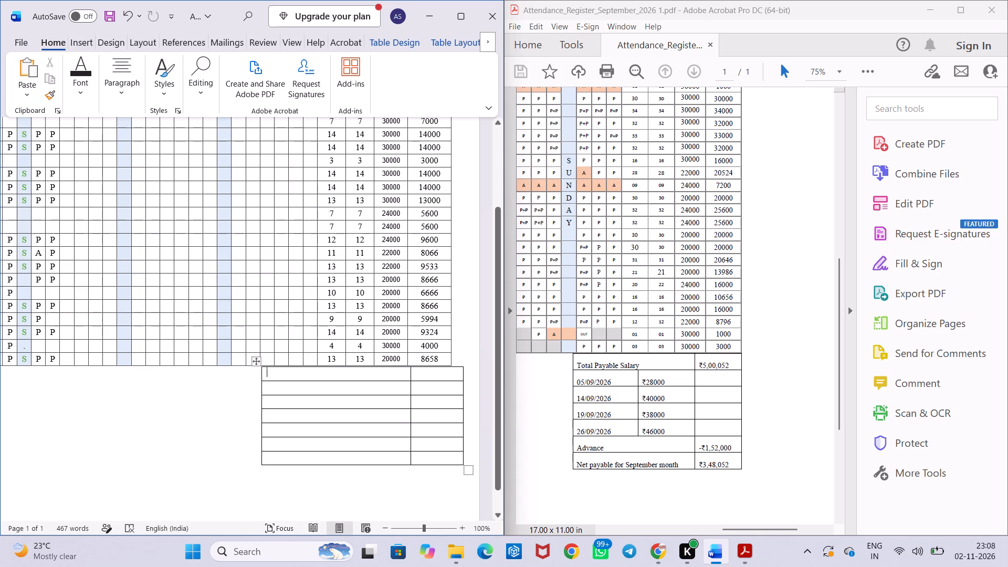
key(Down)
key(Up)
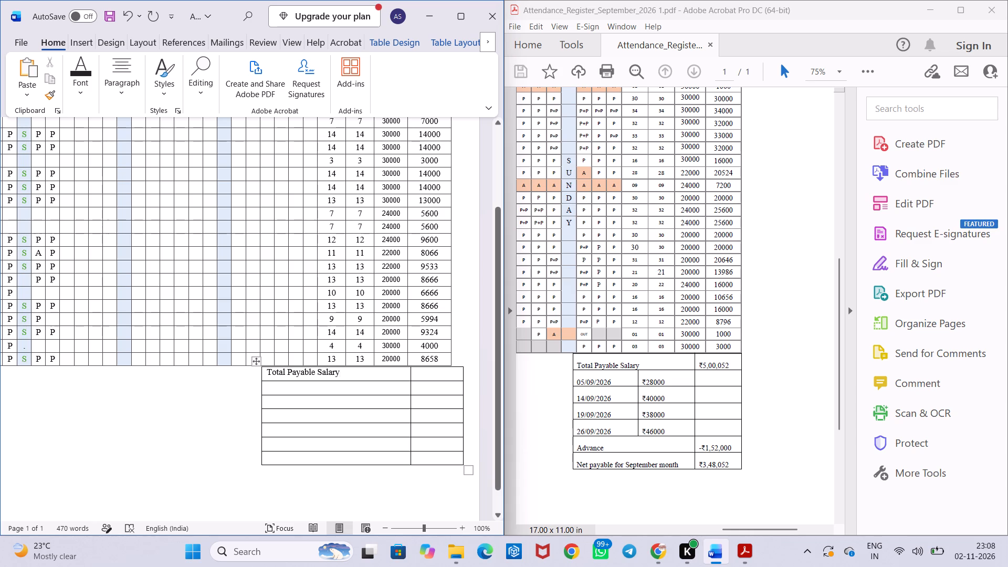
Enter the dates 03/10/26 and 11/10/26 in the first column beneath the Total Payable Salary label.
click(310, 388)
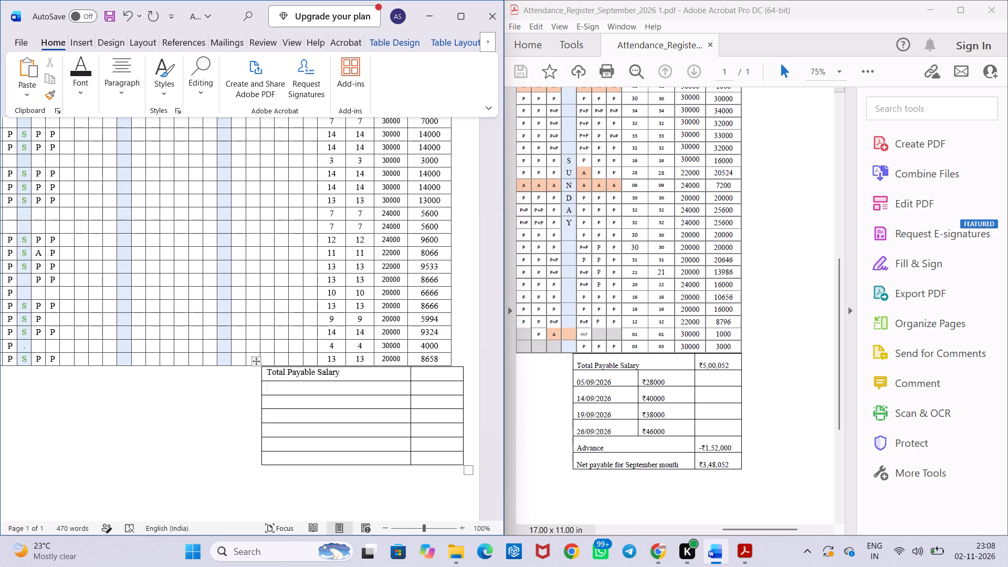
key(3)
key(BackSpace)
text(03)
text(/10/)
text(25)
key(BackSpace)
key(6)
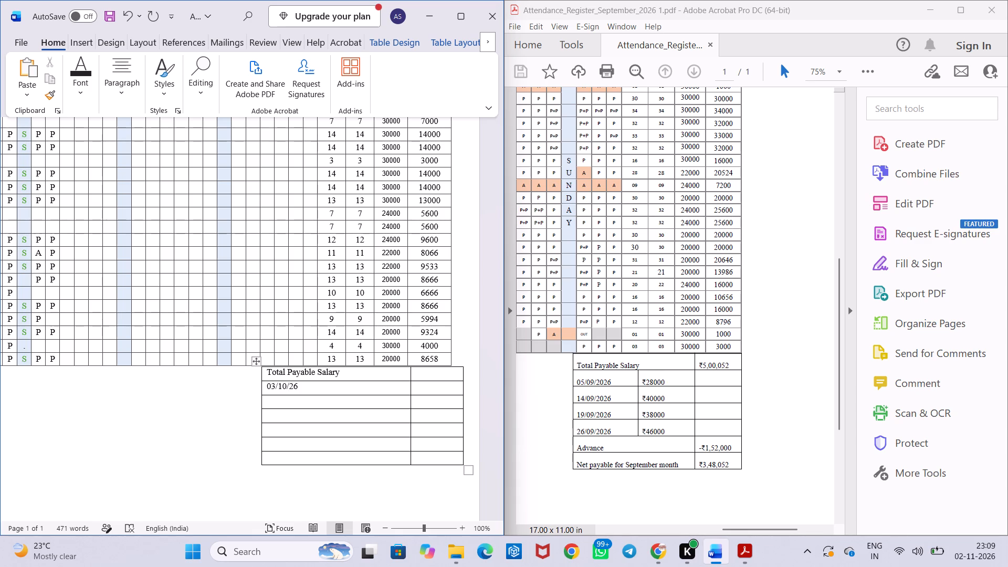
key(Down)
text(11/10)
key(slash)
text(26)
Continue the summary table's date rows with 16/10/26, 23/10/26/ and 31/10/26 in the first column.
key(Down)
text(15)
key(BackSpace)
text(6/10)
text(/26)
key(Down)
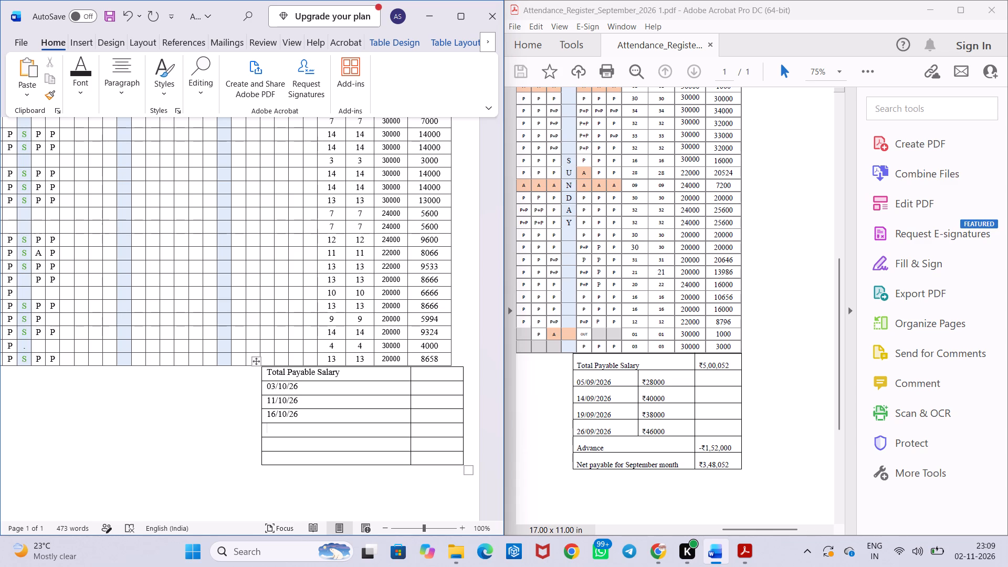
text(23)
text(/10/2)
key(6)
text(/31)
key(BackSpace)
key(BackSpace)
key(Down)
text(31)
text(/10/26)
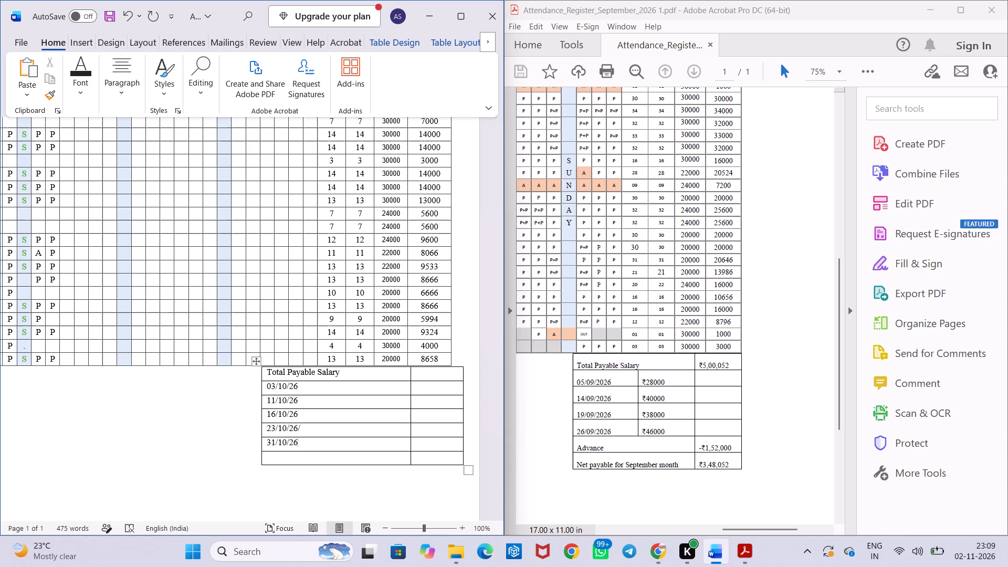
Split the 03/10/26 and 11/10/26 cells of the summary table into 2 columns and 1 row each.
click(80, 41)
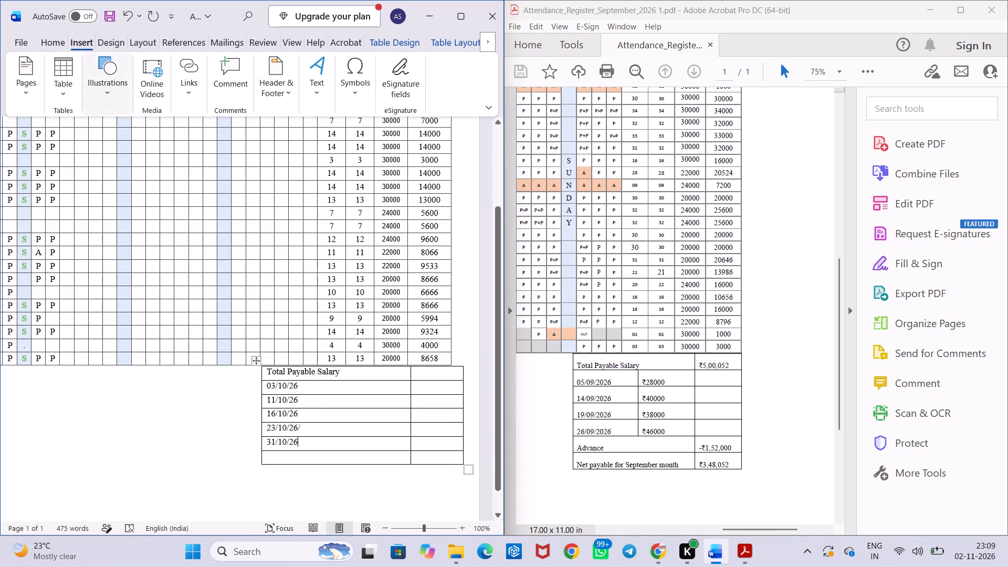
click(337, 386)
right_click(337, 386)
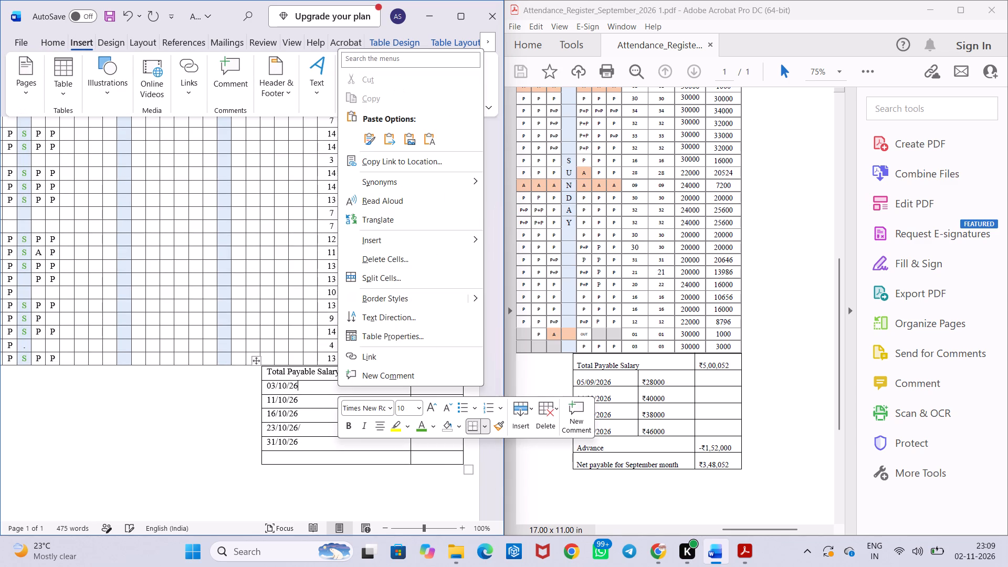
click(402, 283)
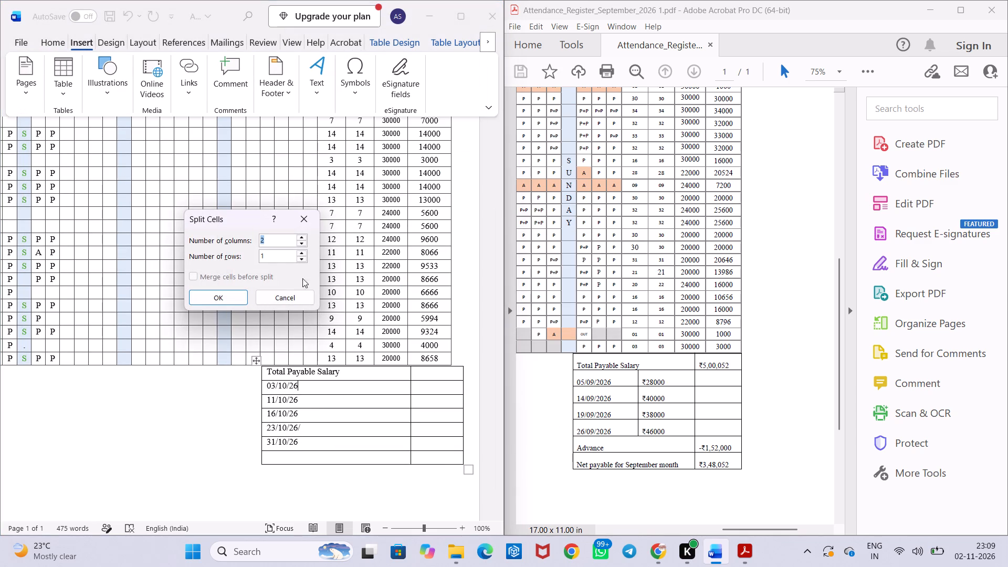
click(235, 292)
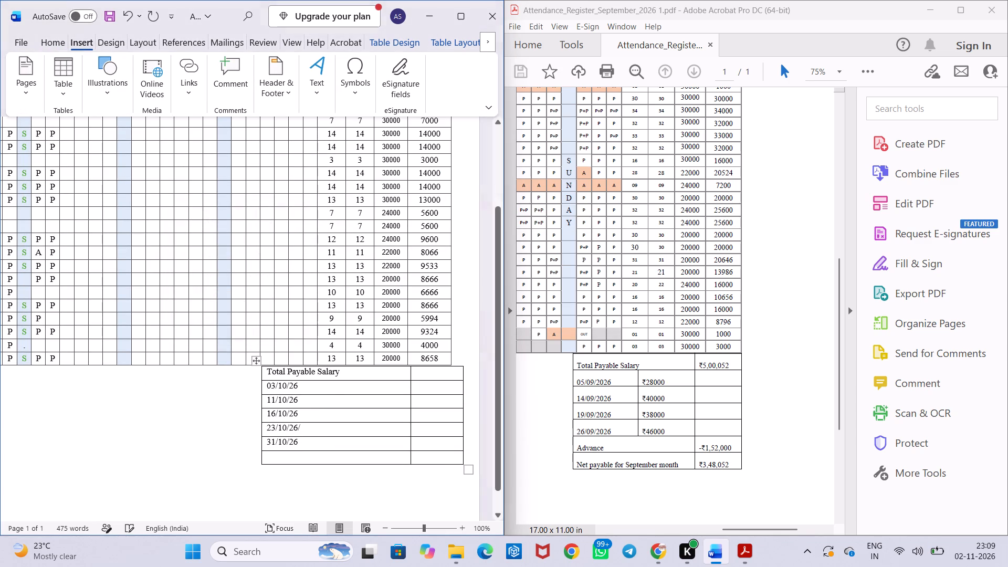
click(338, 400)
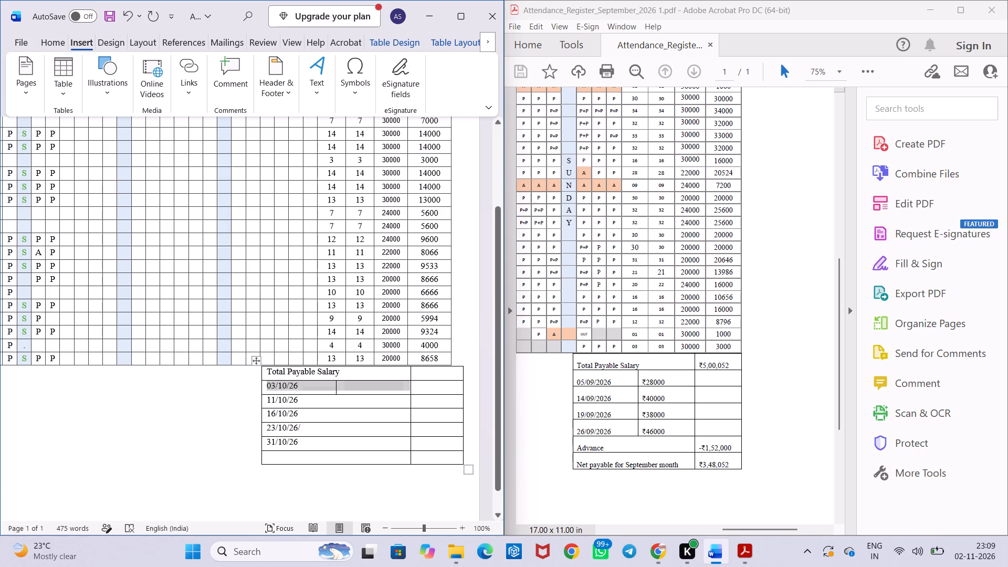
right_click(338, 400)
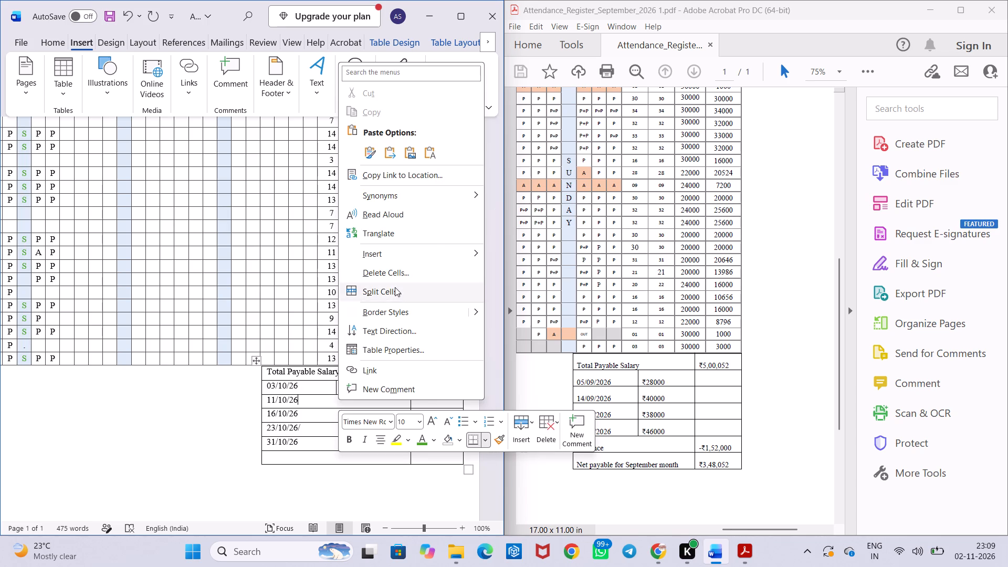
click(395, 287)
click(231, 303)
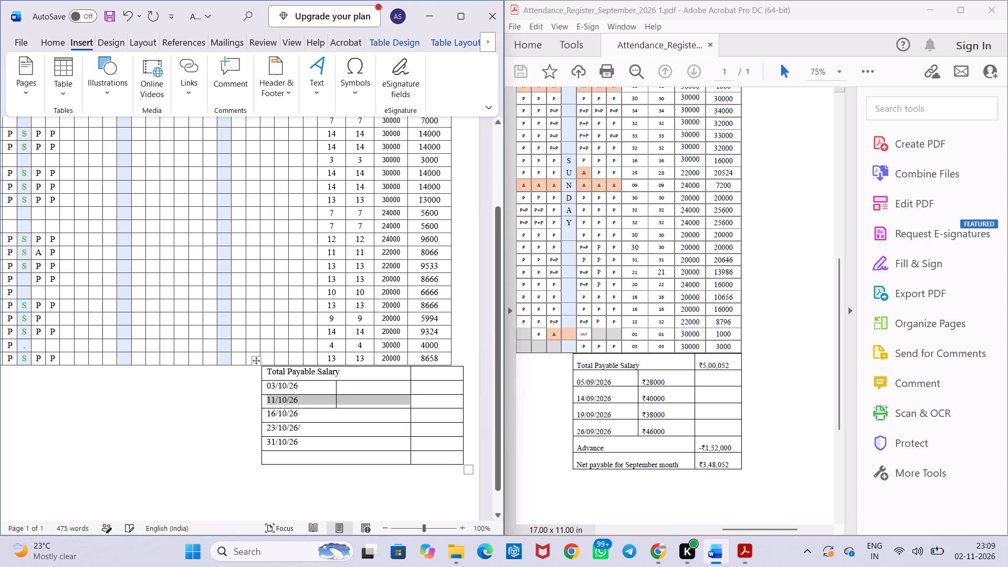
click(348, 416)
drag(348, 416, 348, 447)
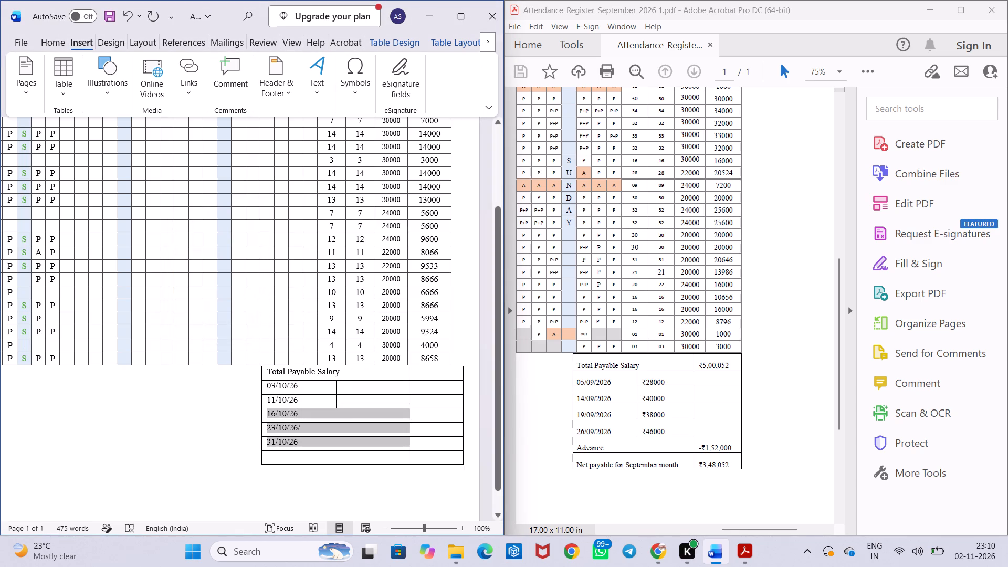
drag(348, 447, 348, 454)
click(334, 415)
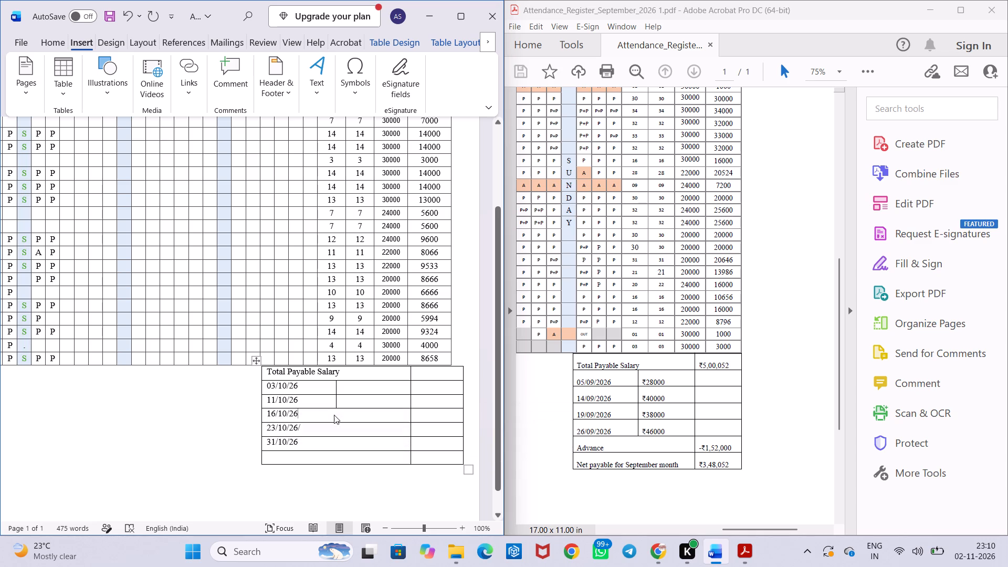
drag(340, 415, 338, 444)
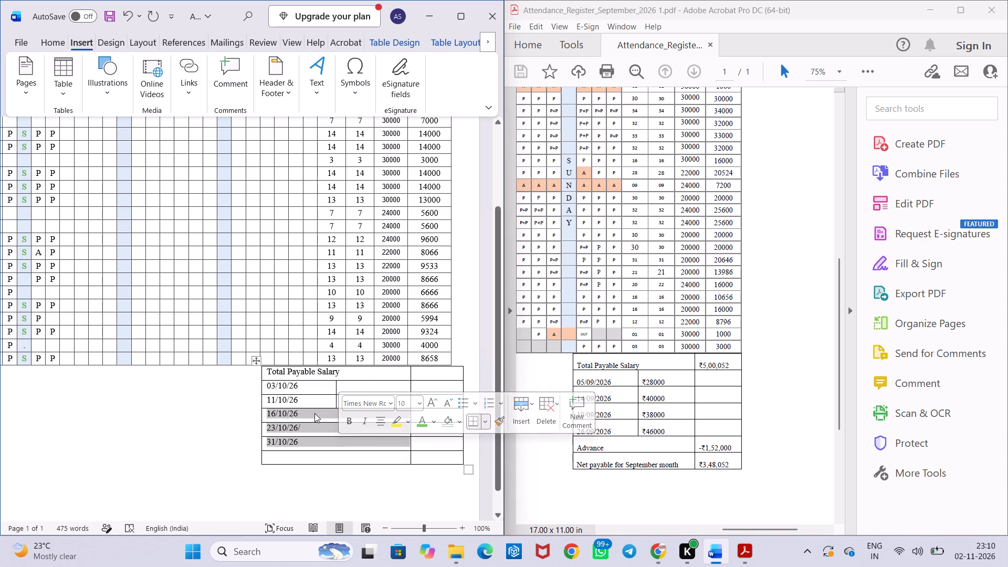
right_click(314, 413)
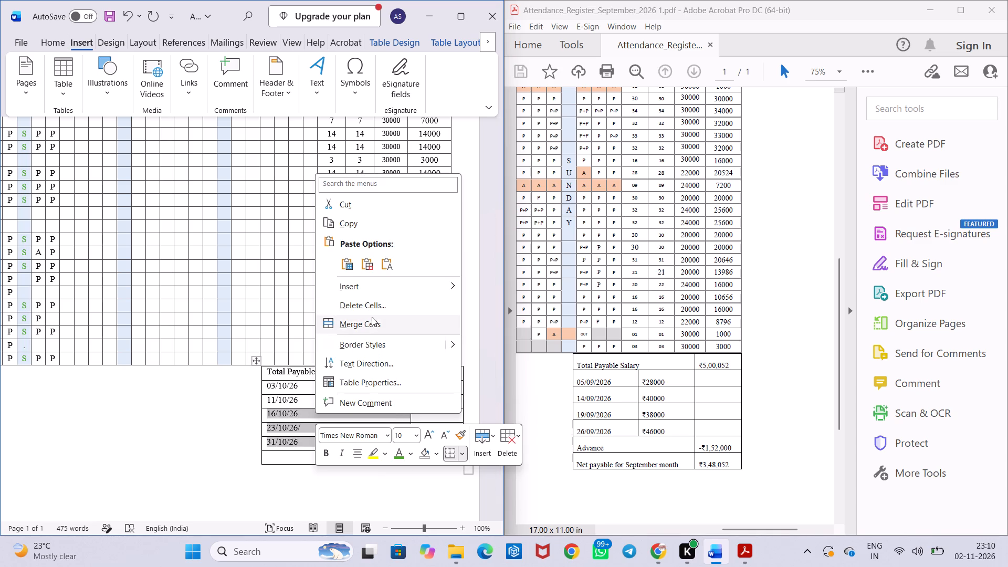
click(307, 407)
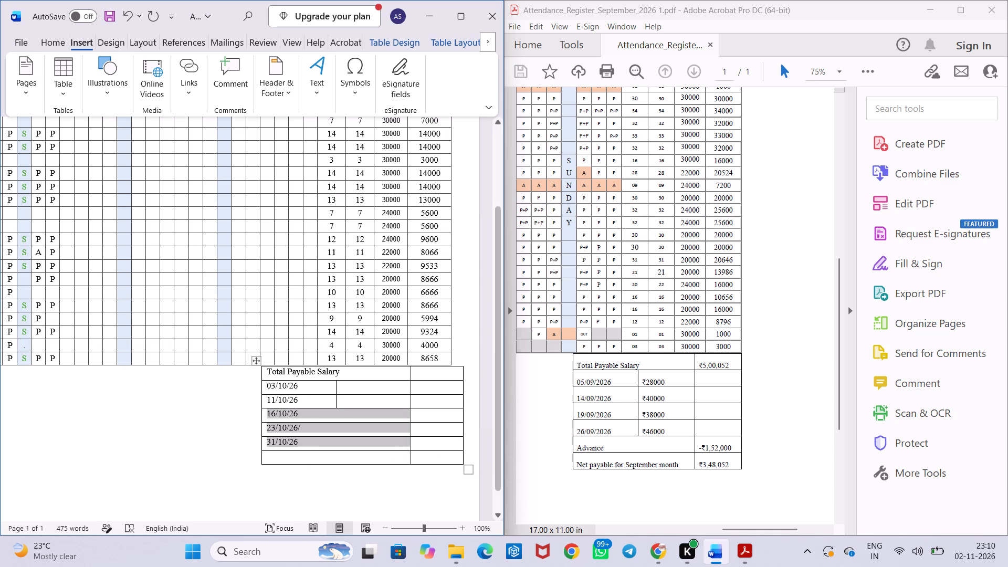
Split the 16/10/26, 23/10/26/ and 31/10/26 cells of the summary table into 2 columns and 1 row each.
click(340, 415)
click(340, 415)
right_click(340, 415)
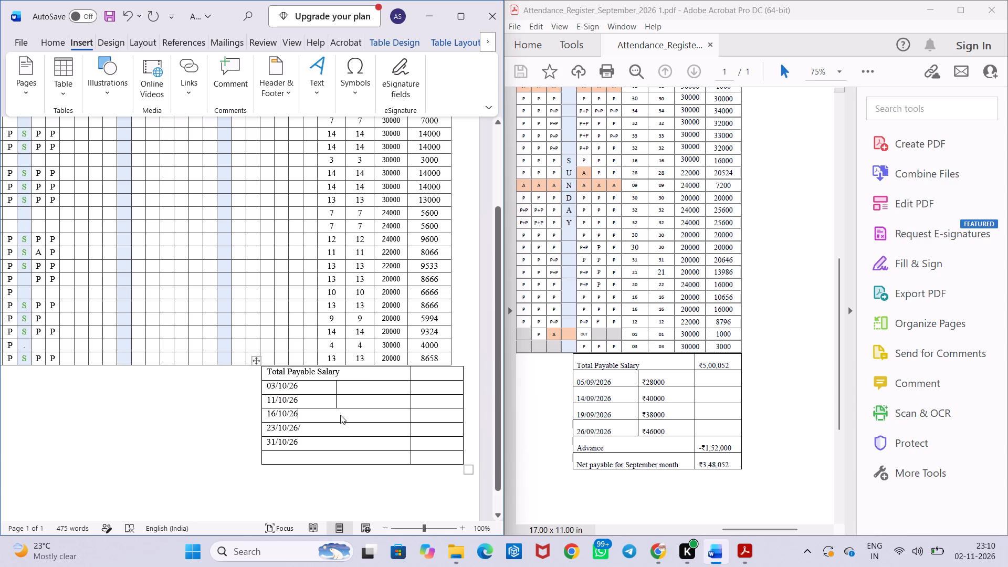
click(402, 308)
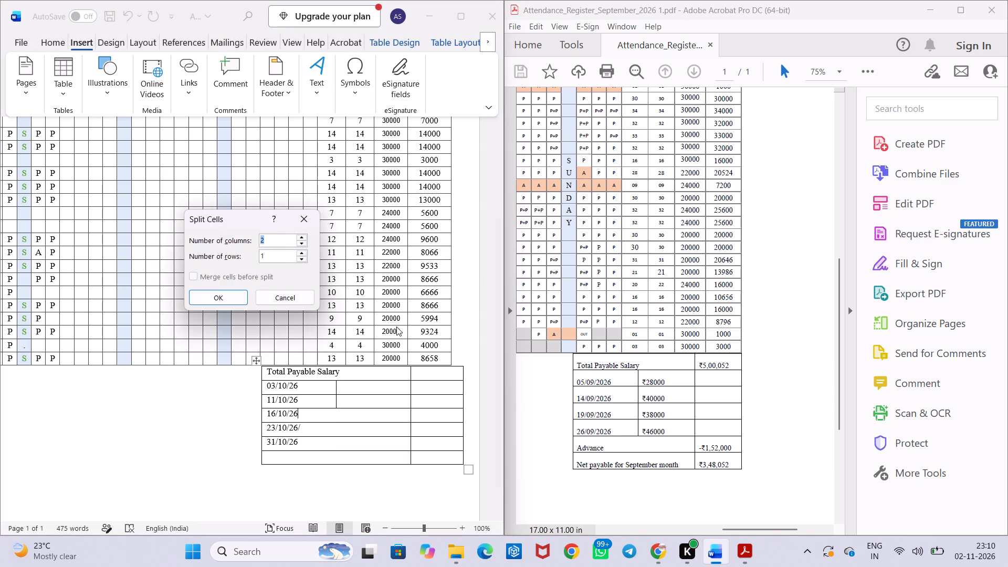
click(225, 296)
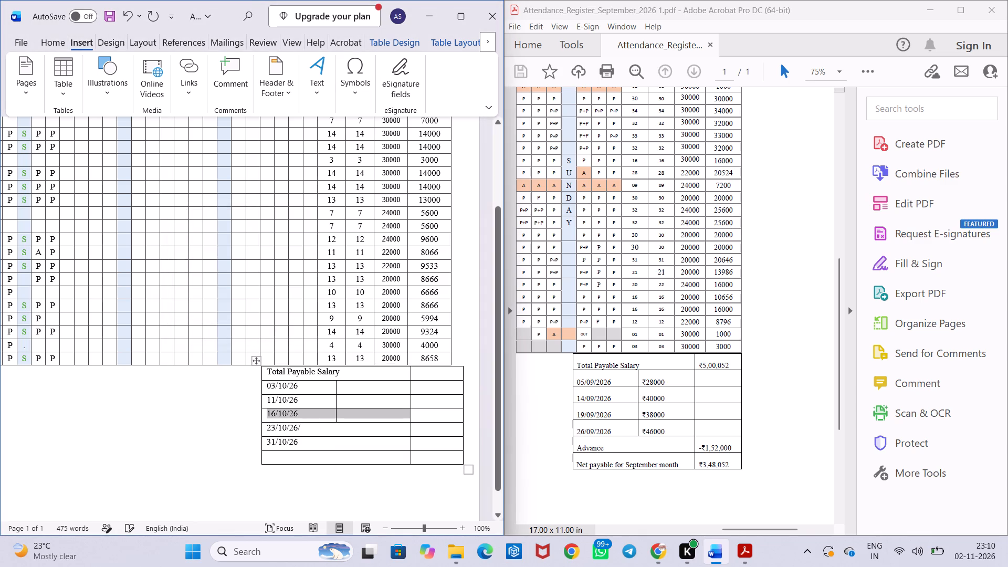
click(332, 433)
right_click(332, 433)
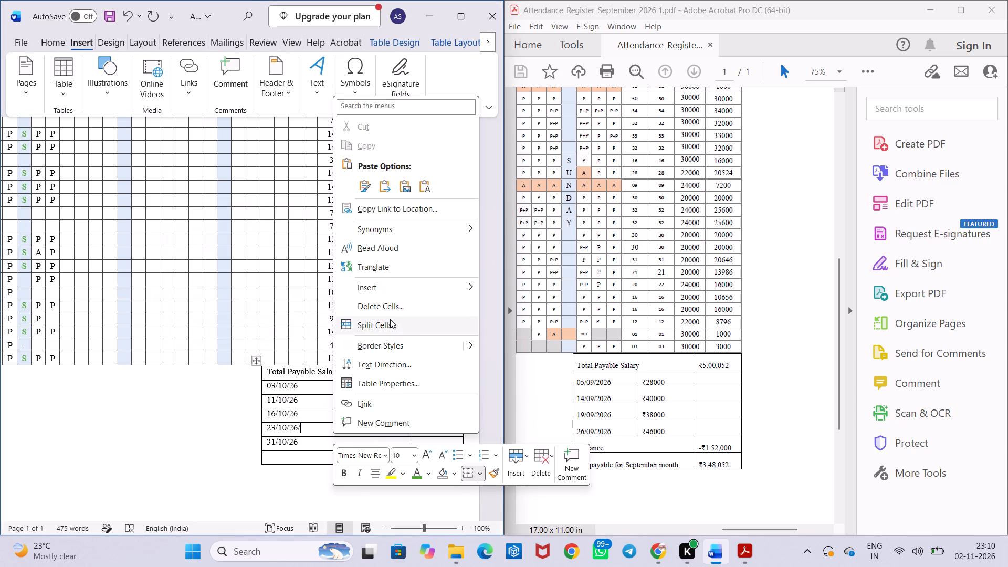
click(391, 320)
click(234, 296)
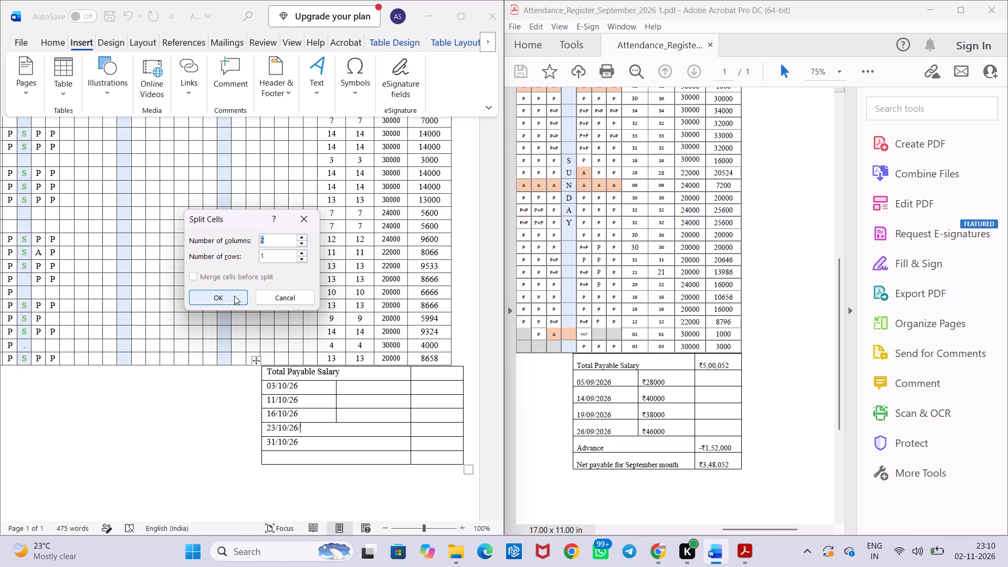
click(337, 444)
right_click(337, 444)
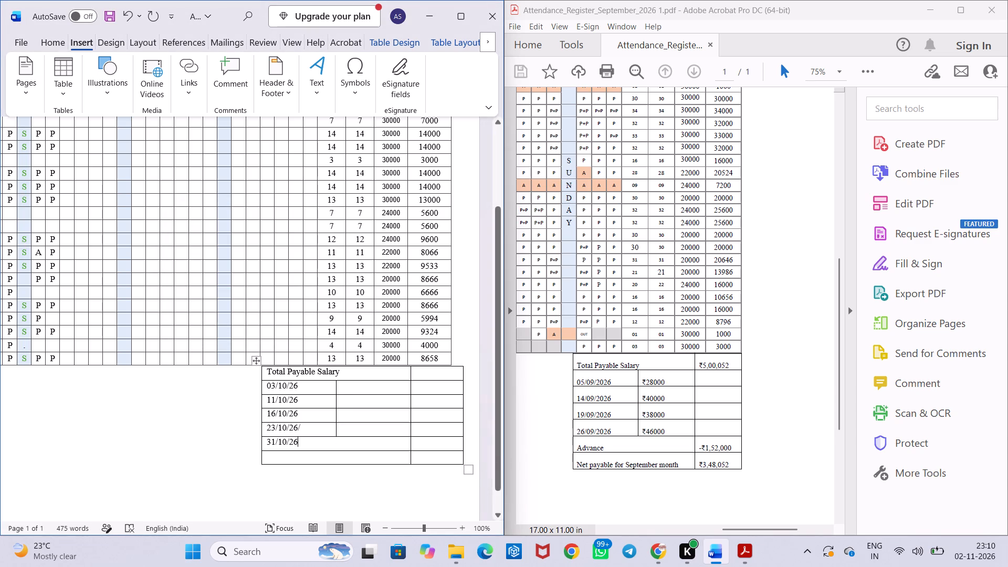
click(384, 329)
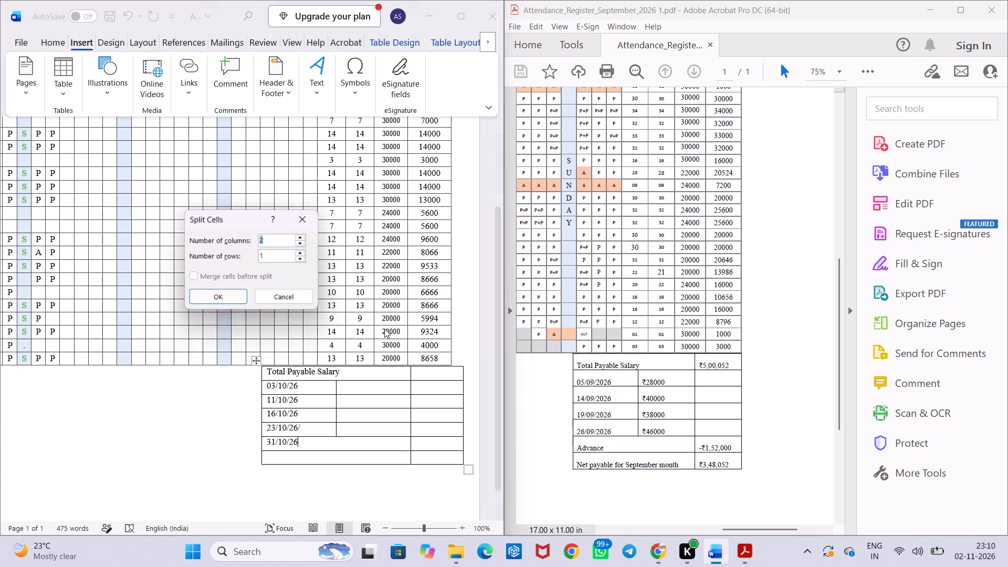
click(233, 296)
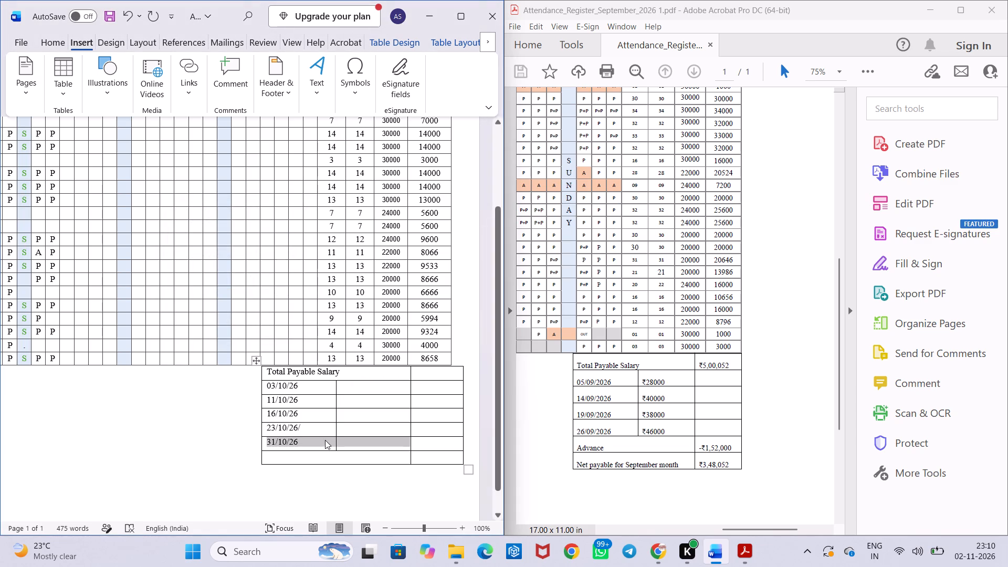
click(319, 433)
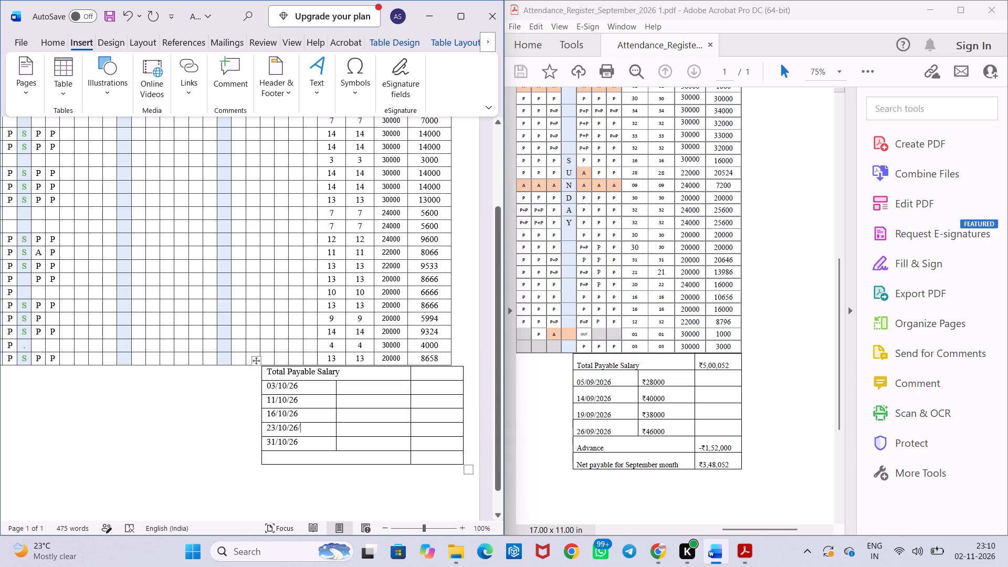
Enter the label Advance in the first column of the row beneath 31/10/26.
click(308, 455)
text(da)
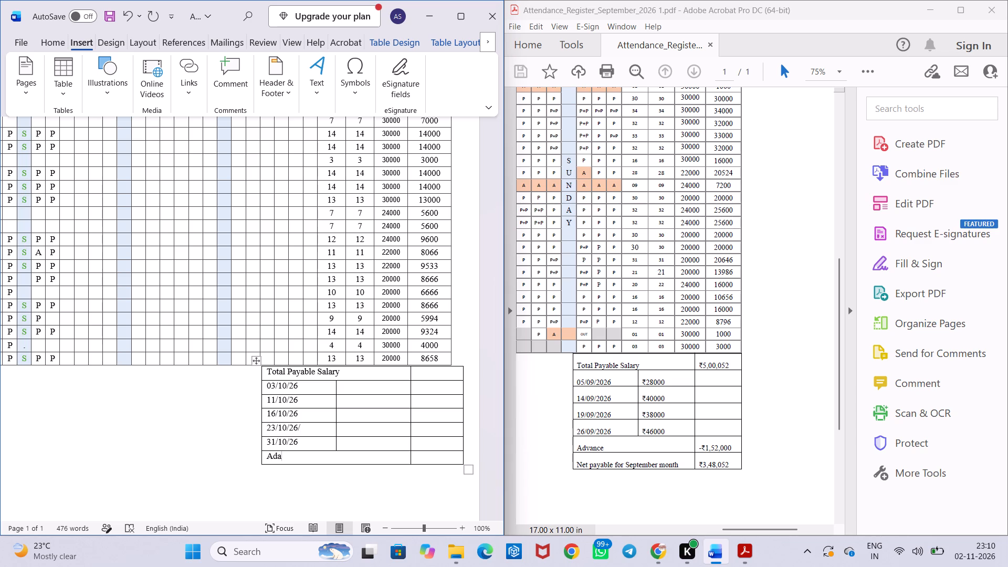
key(BackSpace)
text(vac)
key(BackSpace)
text(nce)
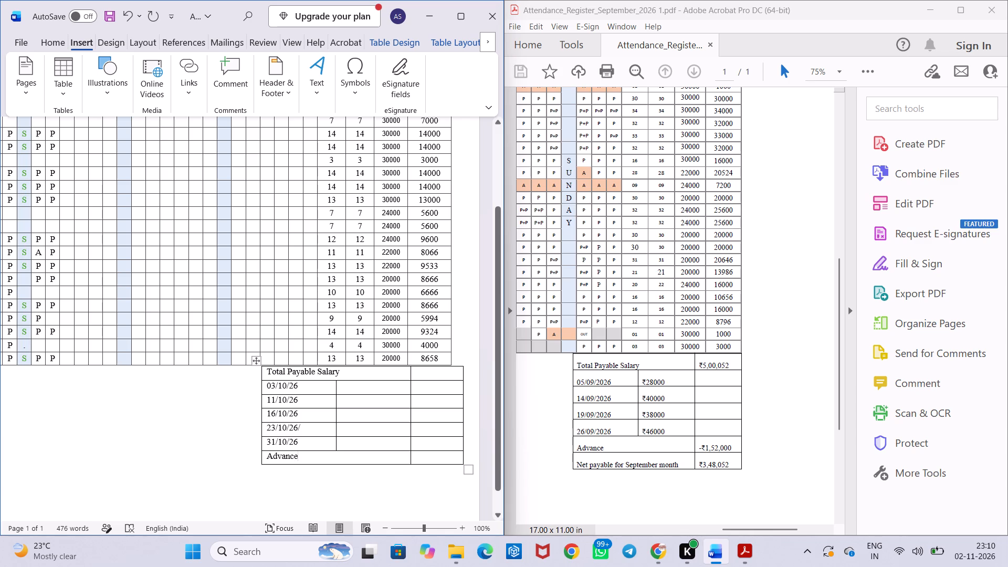
Insert a row beneath the Advance row and label it Net Payable for October month.
click(345, 460)
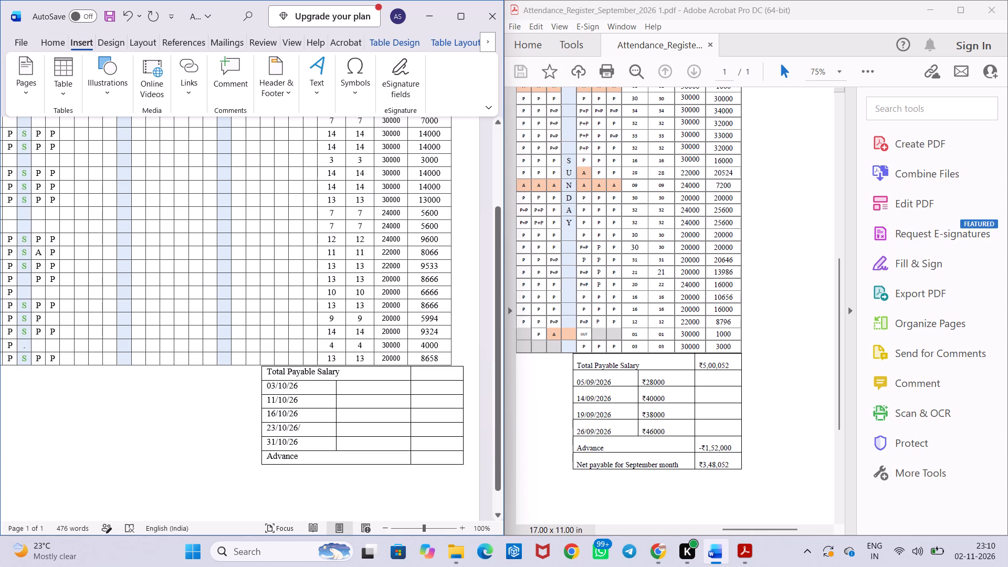
right_click(345, 460)
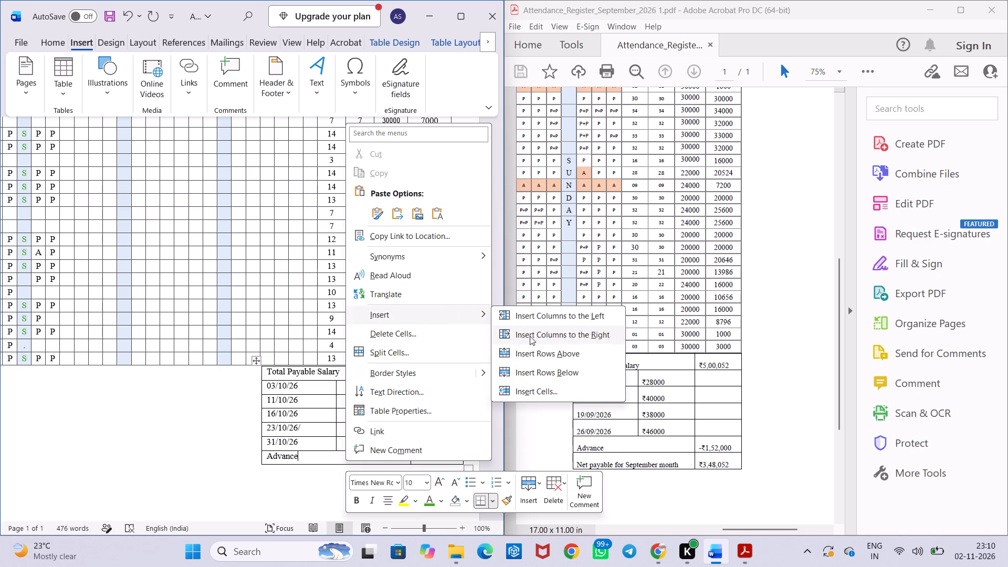
click(549, 375)
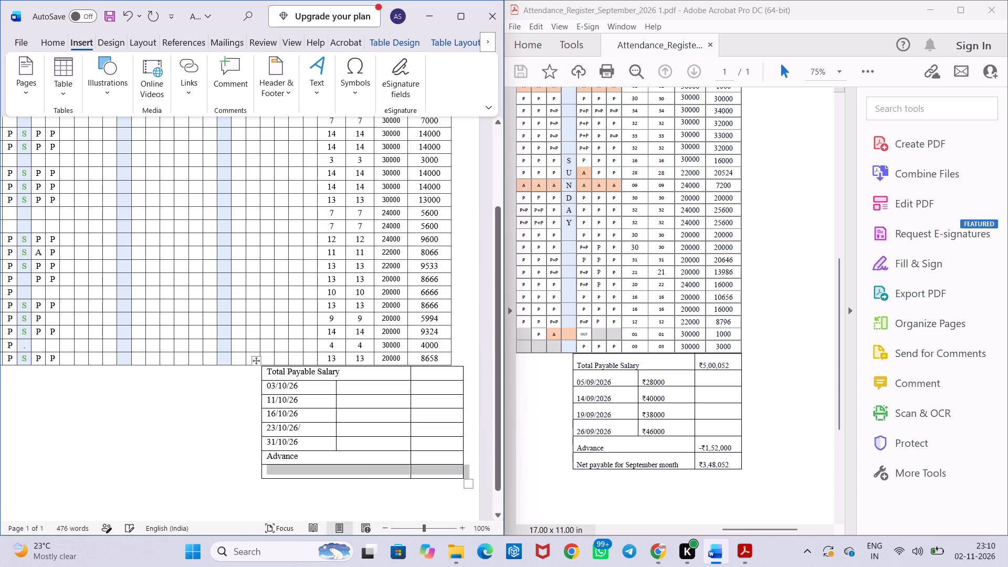
click(318, 472)
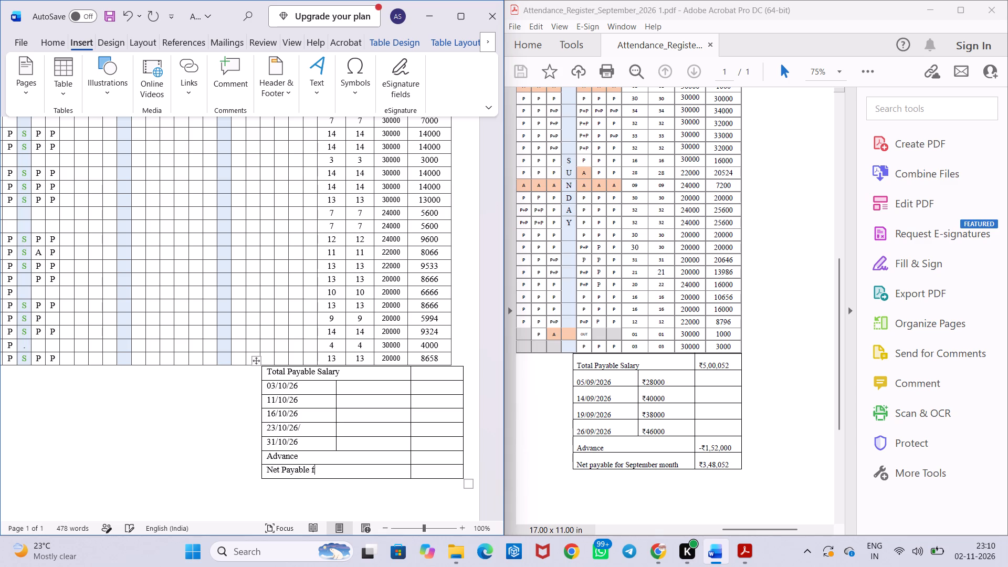
text(ctober month)
Copy the ₹ symbol from the September PDF's total salary into the Word table cell beside Total Payable Salary.
click(703, 364)
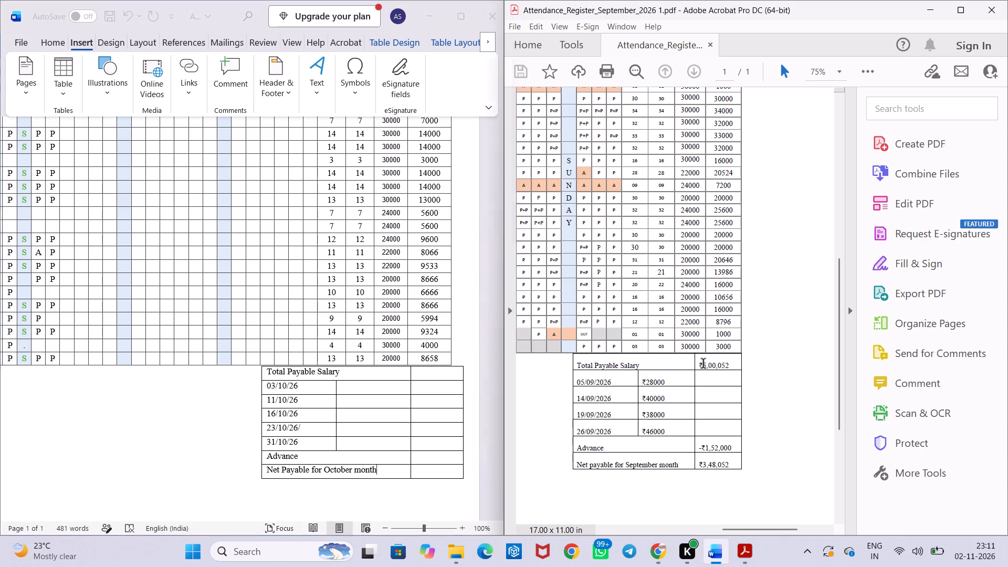
key(ctrl+c)
click(419, 372)
click(419, 376)
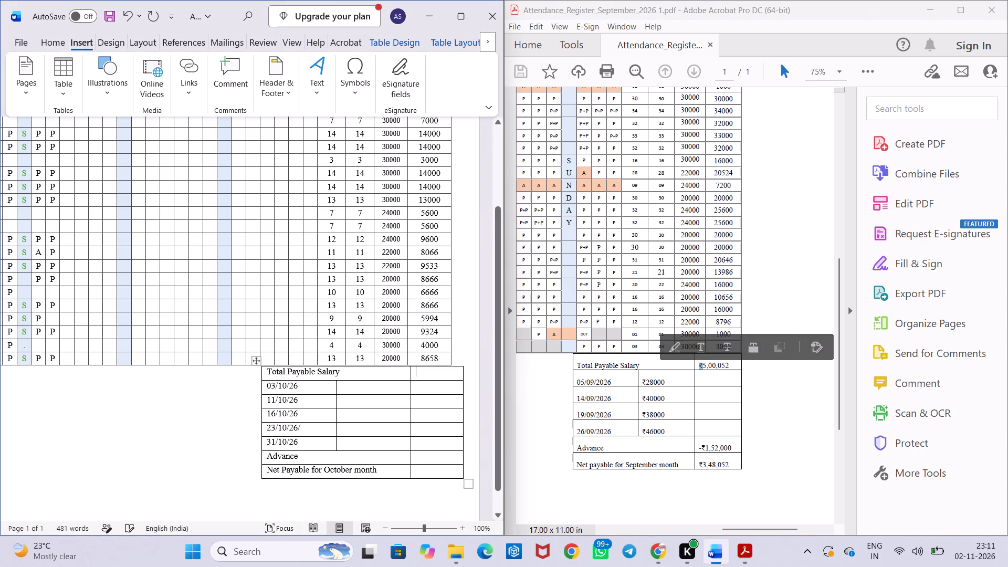
key(ctrl+v)
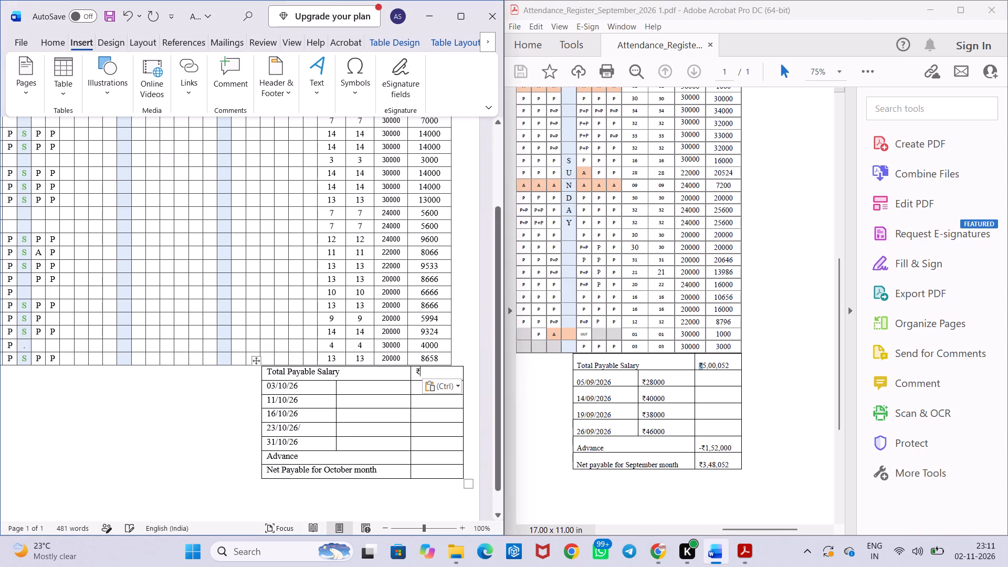
Maximize the October register's window and close the September attendance PDF in Acrobat.
click(462, 7)
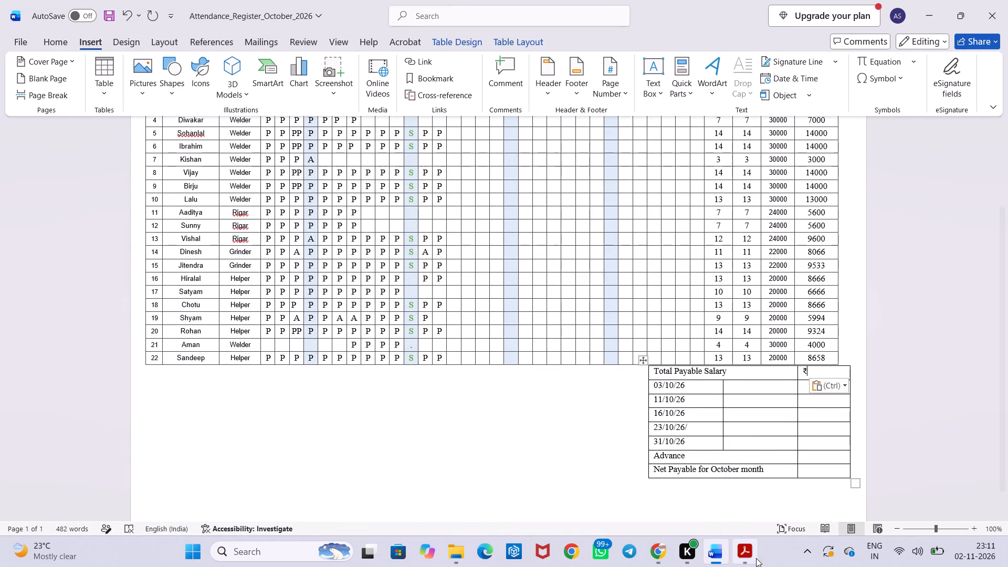
click(776, 440)
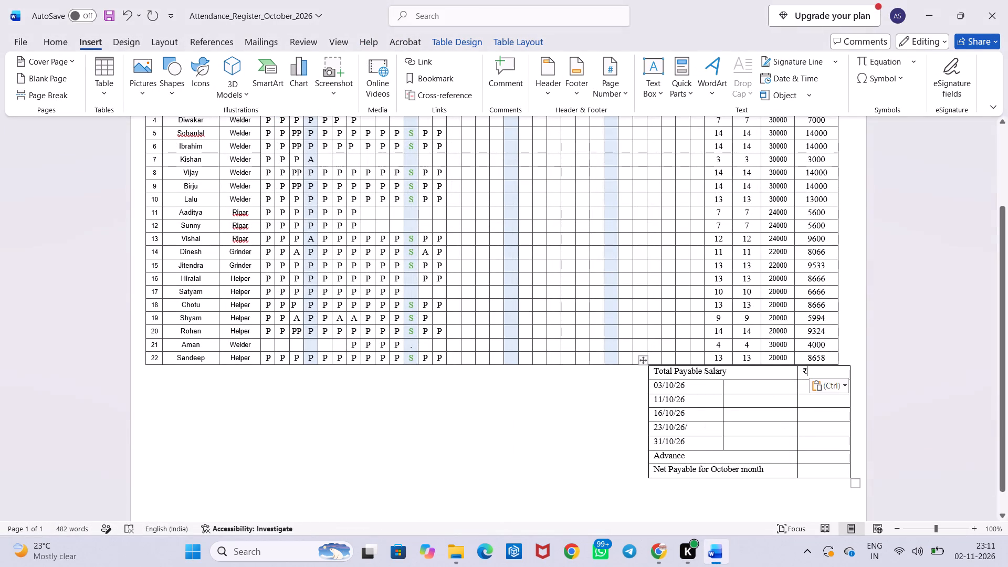
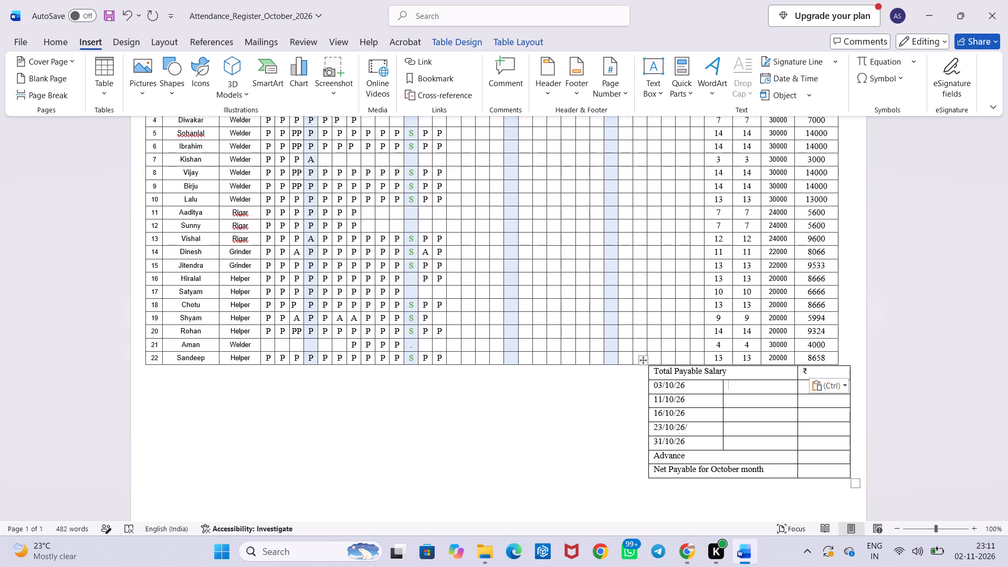
click(817, 372)
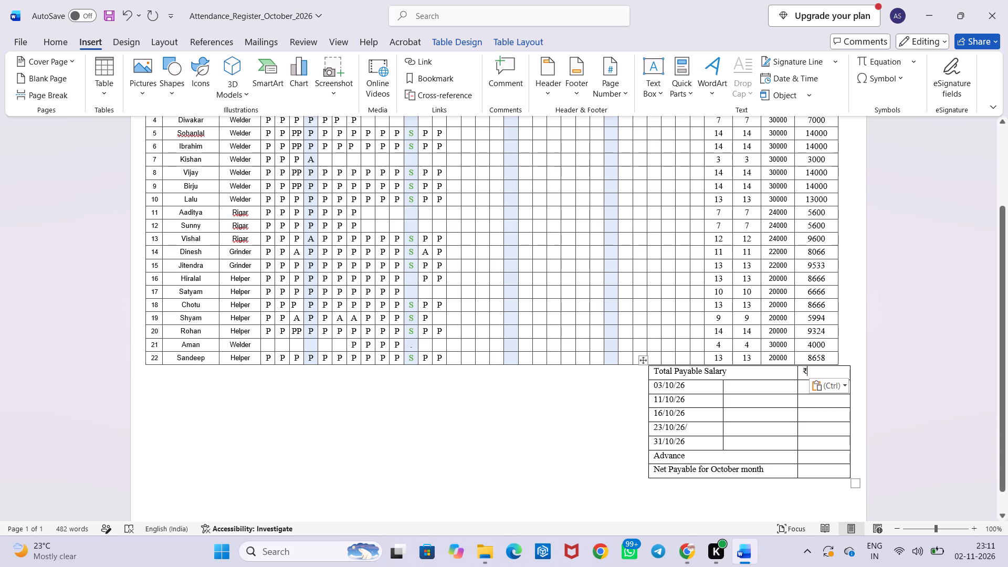
key(1)
text(00)
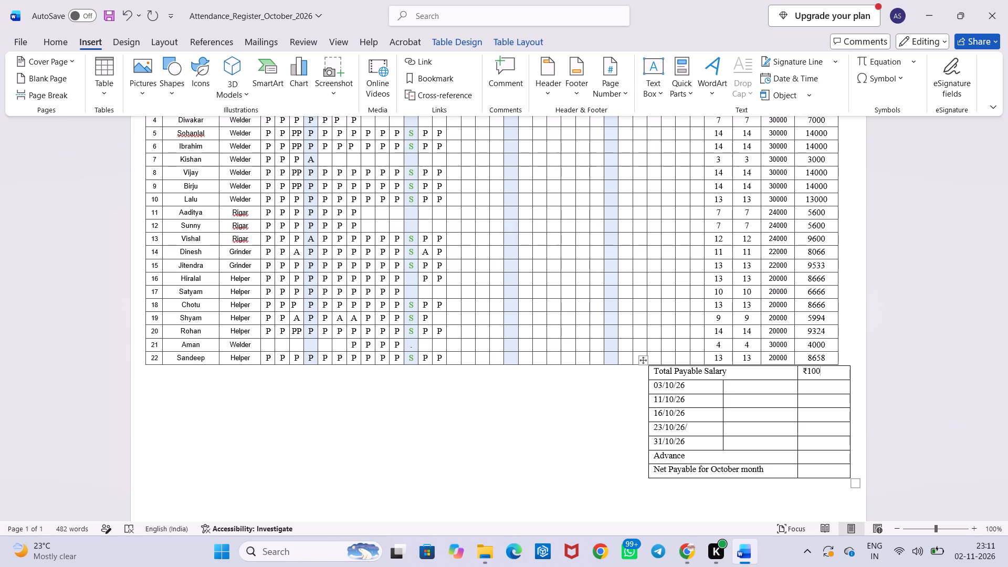
key(BackSpace)
key(BackSpace)
text(99)
text(,905)
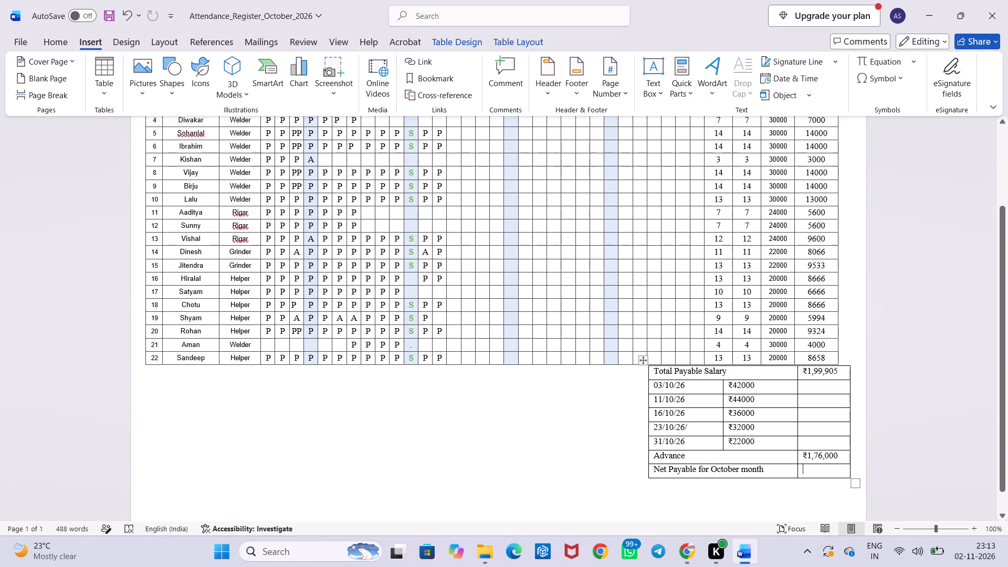
click(494, 559)
double_click(229, 133)
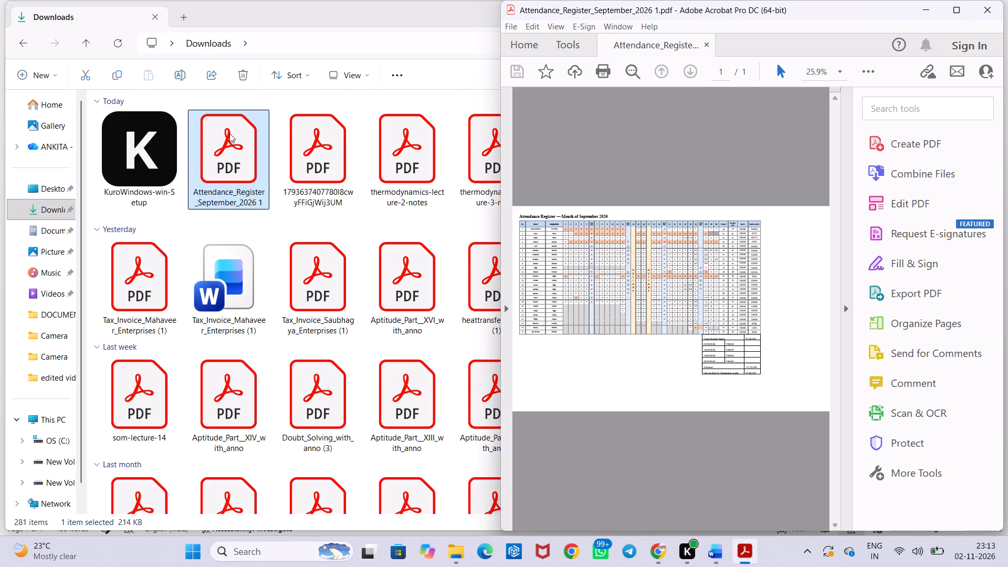
ctrl+scroll(770, 394, up, 3)
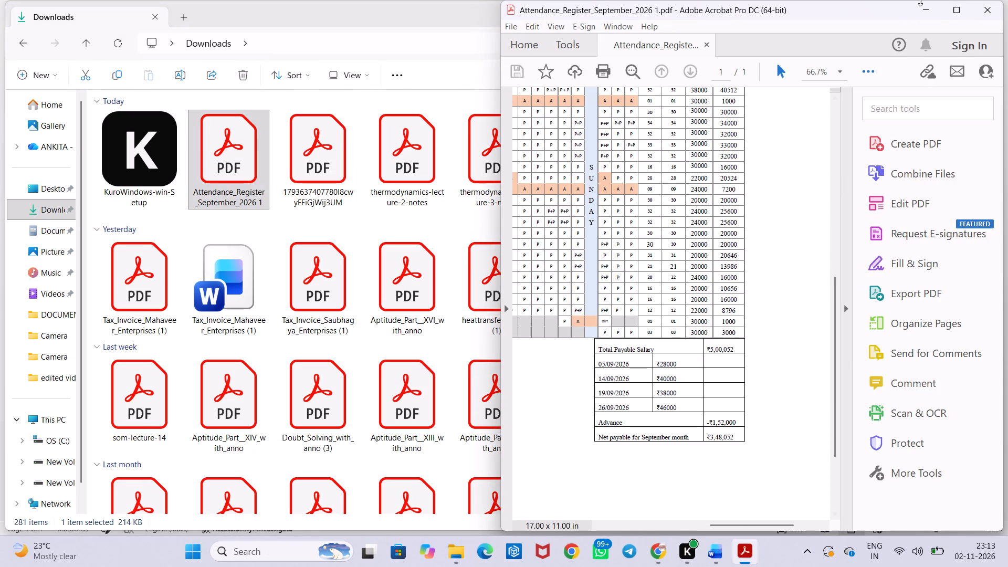
click(934, 13)
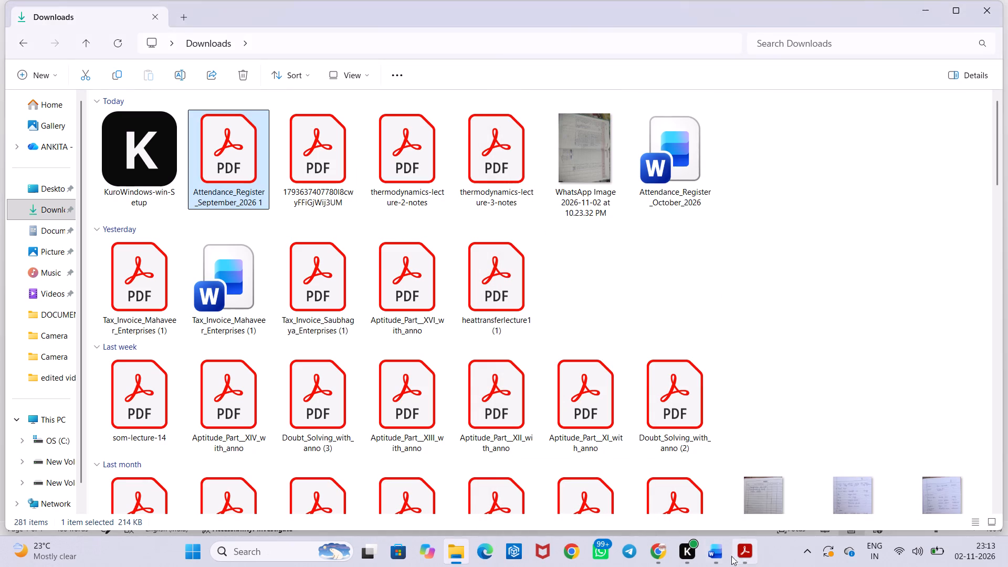
click(723, 564)
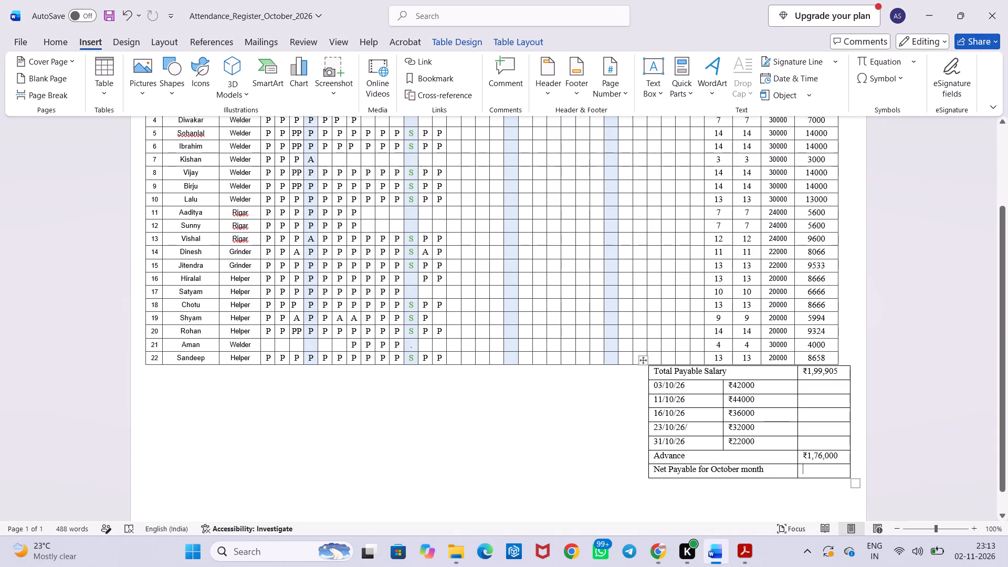
click(803, 454)
key(minus)
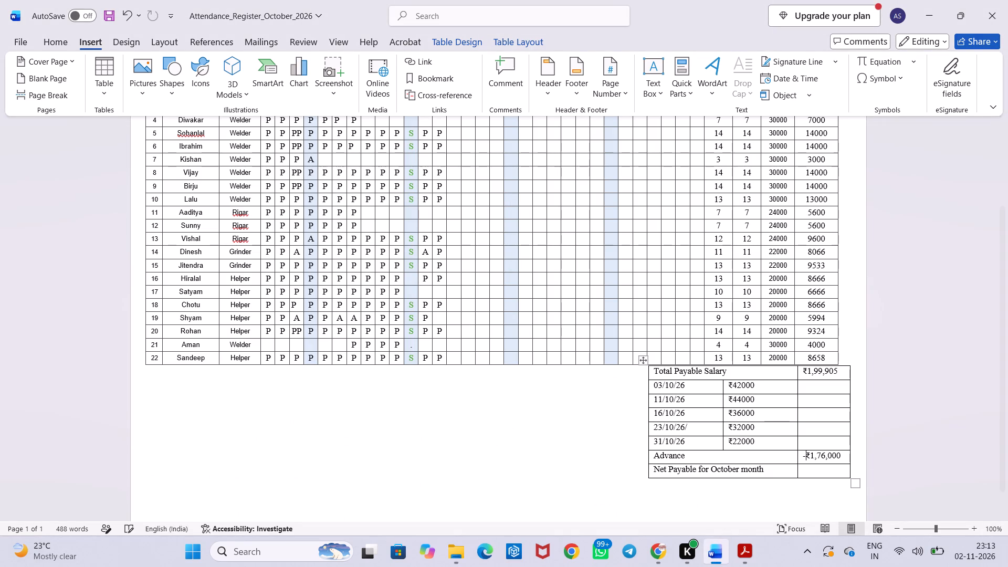
key(space)
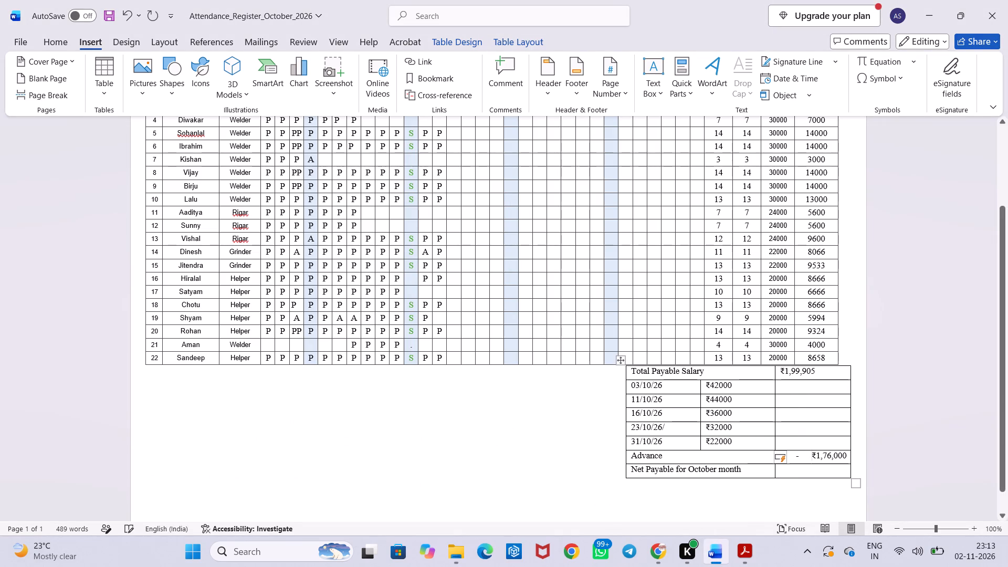
key(BackSpace)
key(ctrl+z)
key(ctrl+z)
key(ctrl+z)
key(minus)
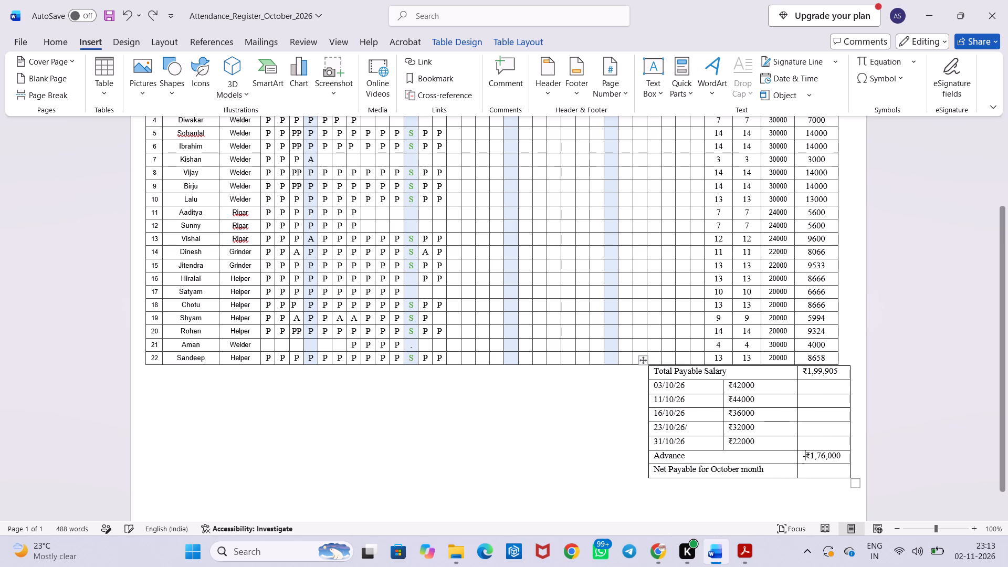
Start filling in the amount cell beside Net Payable for October month.
click(808, 471)
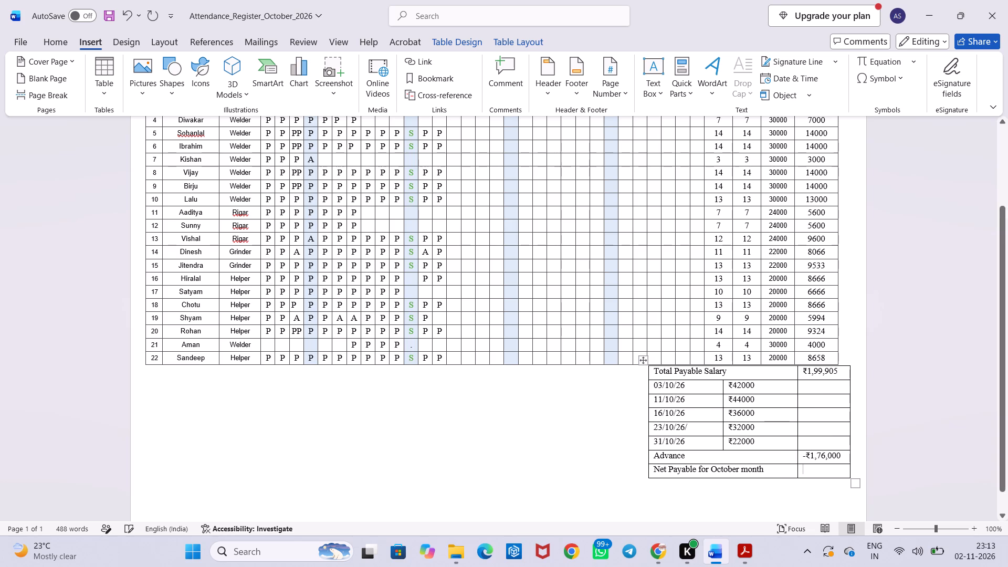
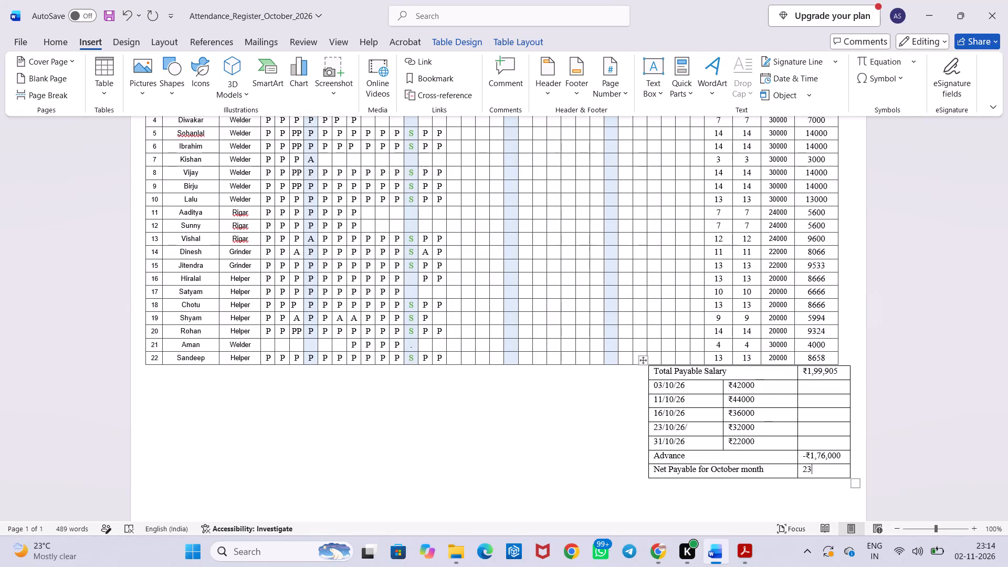
Complete the Net Payable for October month amount as ₹23,905, copying the rupee sign from the 31/10/26 advance amount.
key(comma)
text(905)
key(Left)
key(Left)
key(Left)
key(Left)
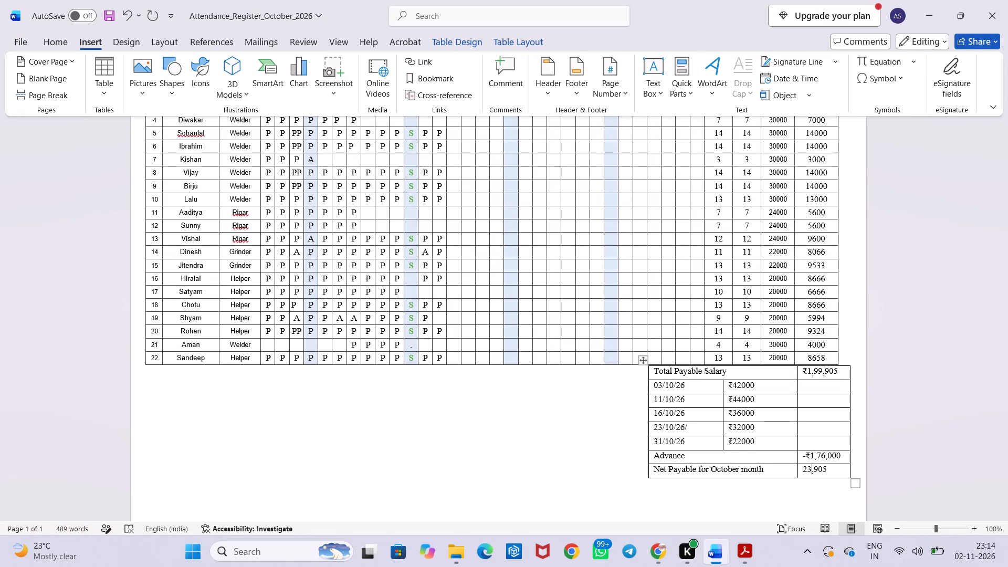
key(Left)
key(Left)
key(ctrl+v)
key(ctrl+z)
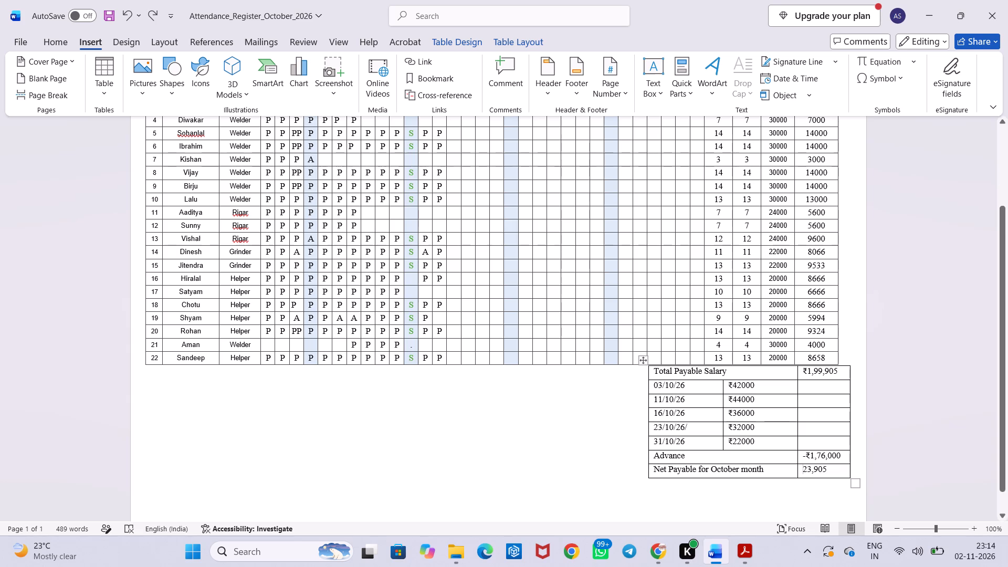
click(732, 440)
key(ctrl+c)
click(803, 470)
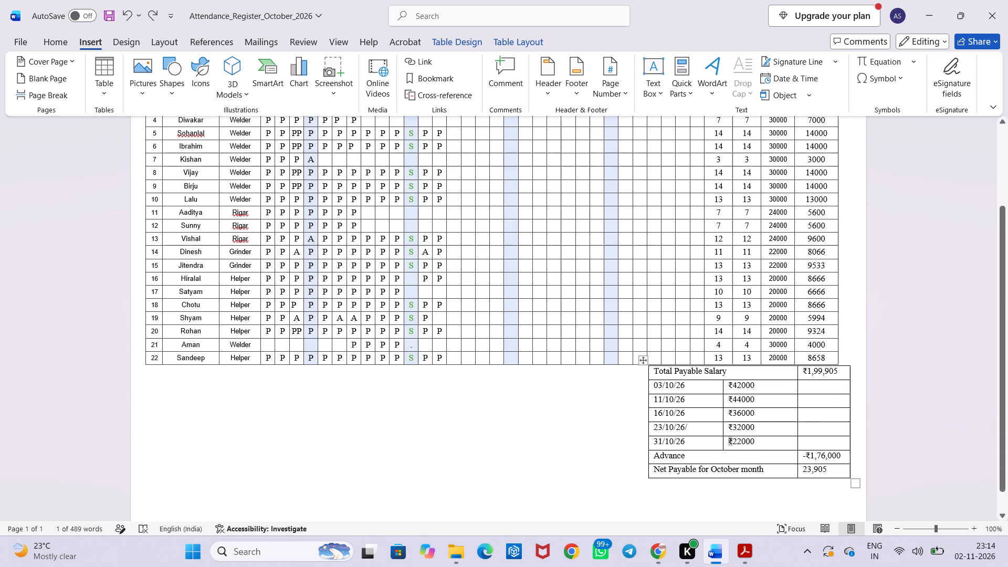
key(ctrl+v)
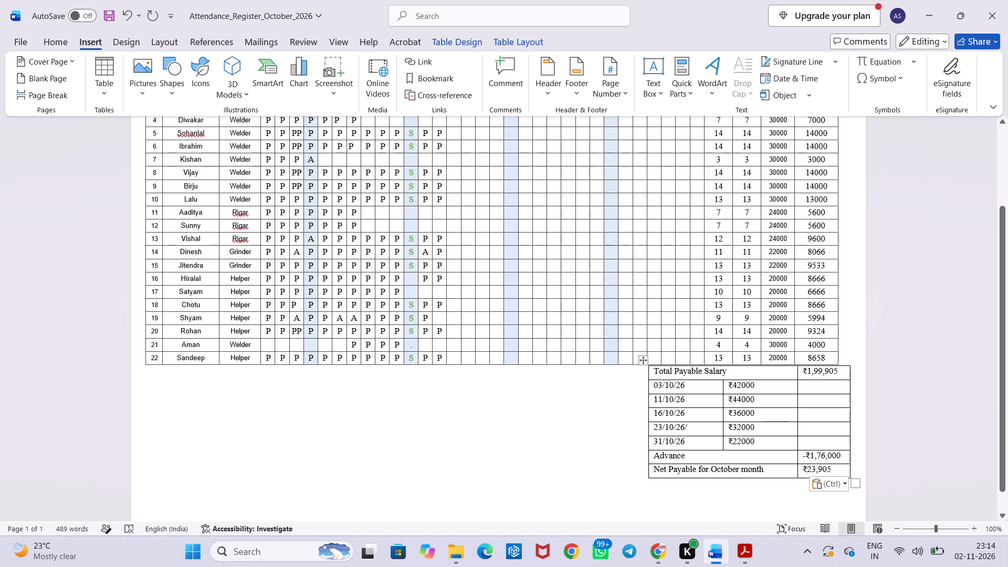
Save the October attendance register document.
key(ctrl+s)
key(ctrl+s)
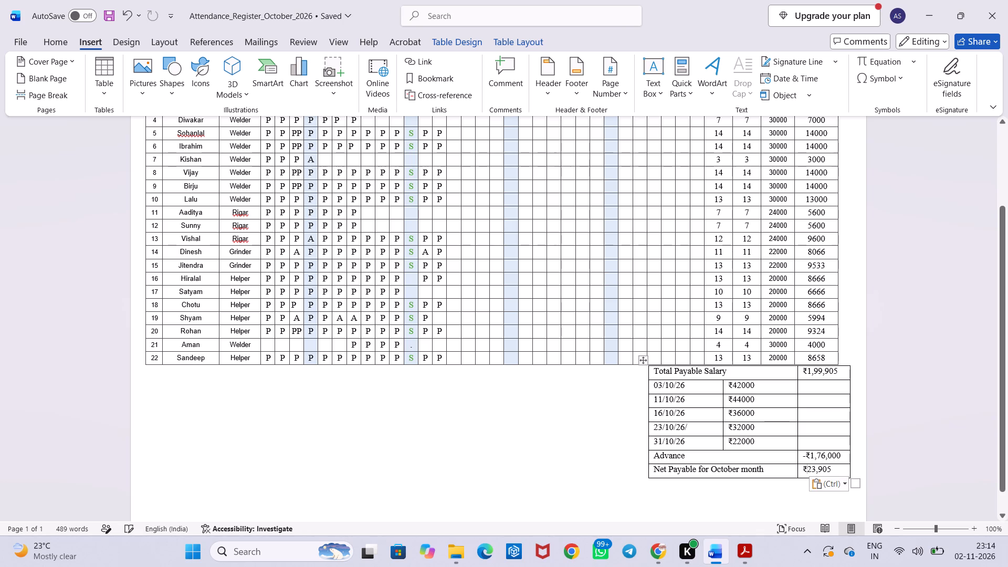
click(678, 506)
key(ctrl+s)
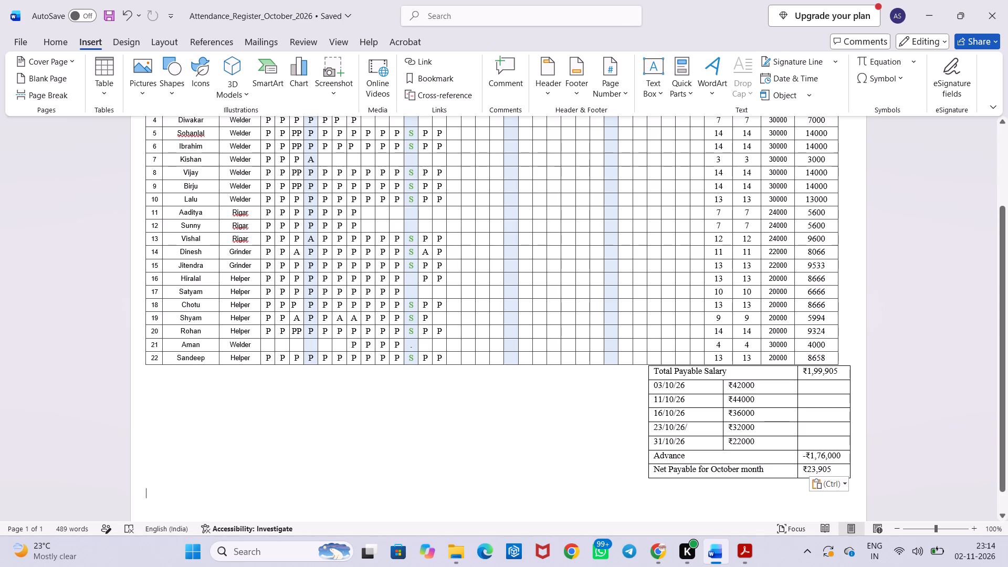
Save a PDF copy of the register as Attendance_Register_October_2026 in Downloads and minimise the PDF that opens.
scroll(377, 371, up, 1)
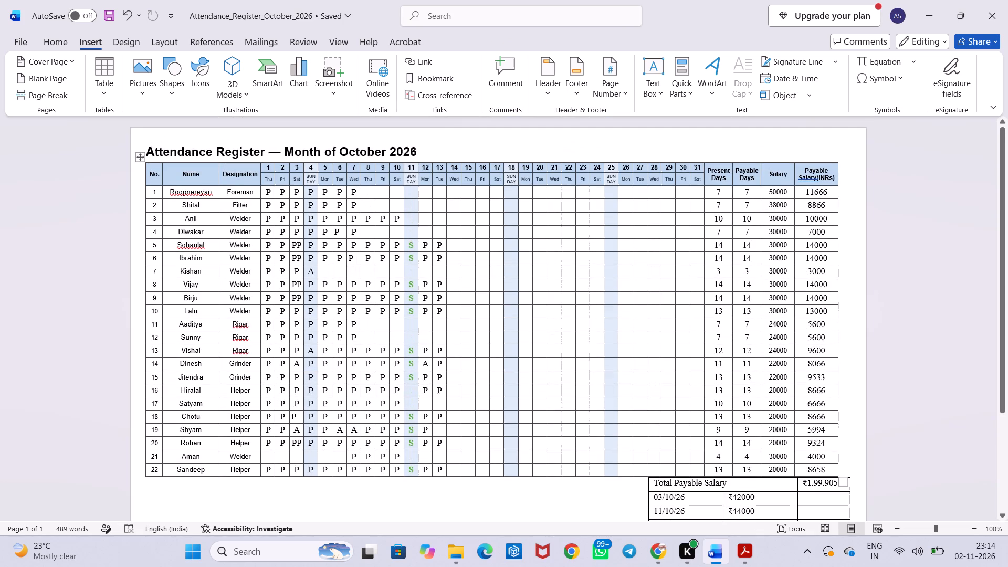
click(28, 44)
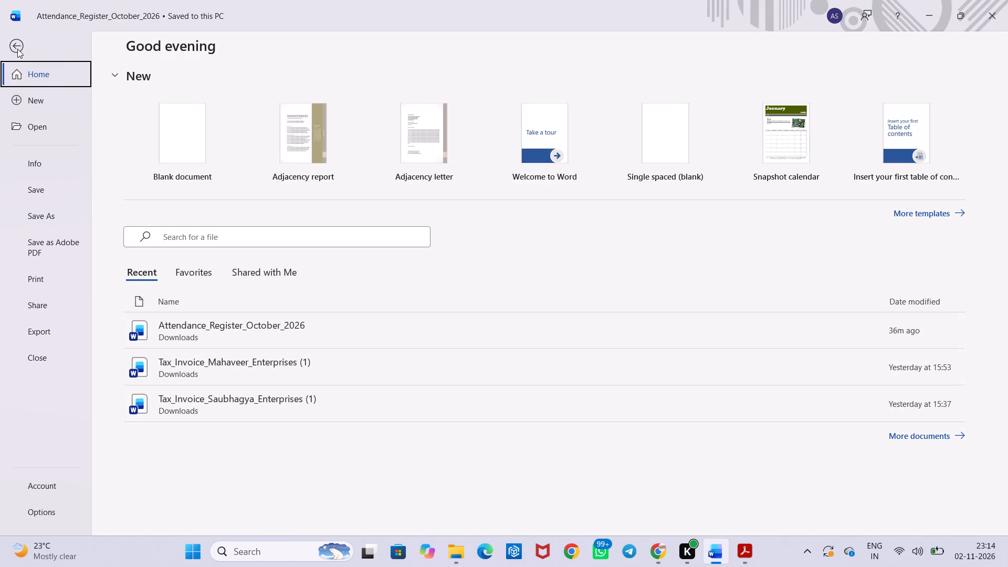
click(17, 49)
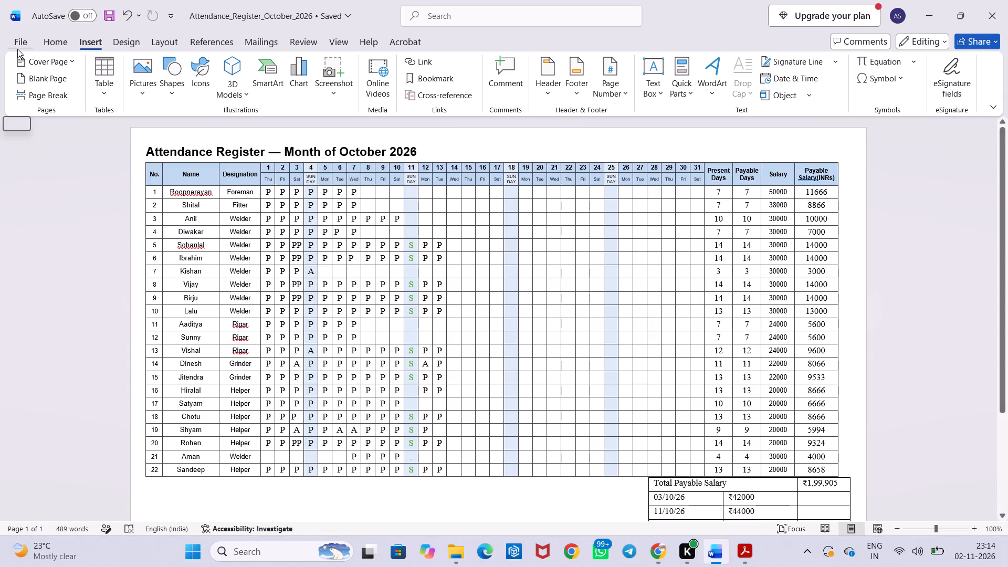
click(21, 42)
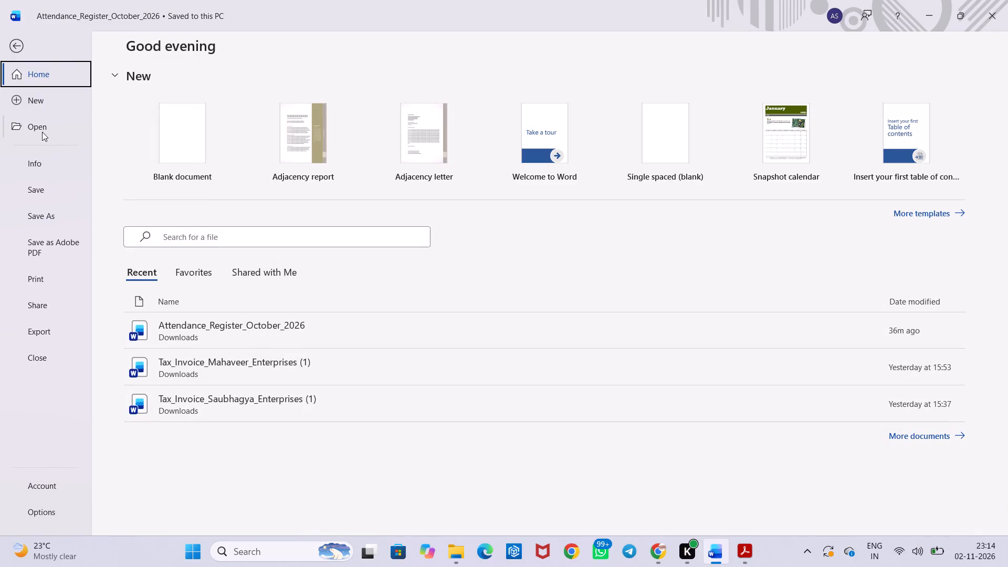
click(54, 220)
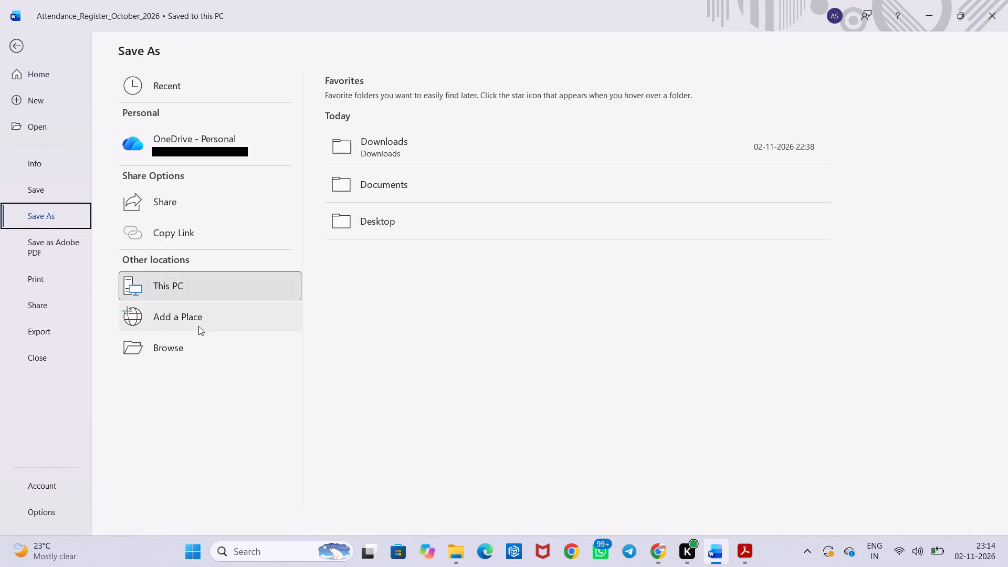
click(194, 349)
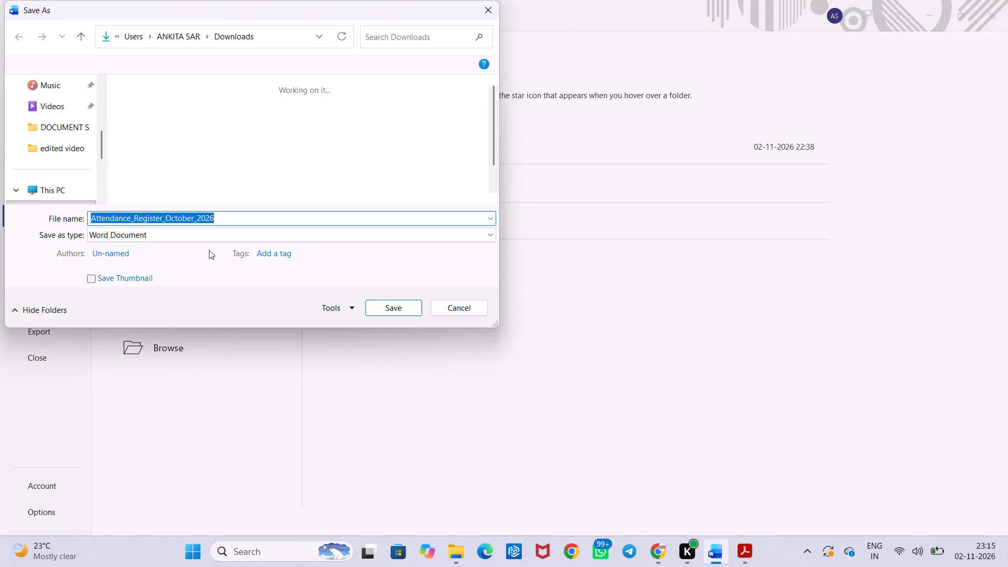
click(216, 228)
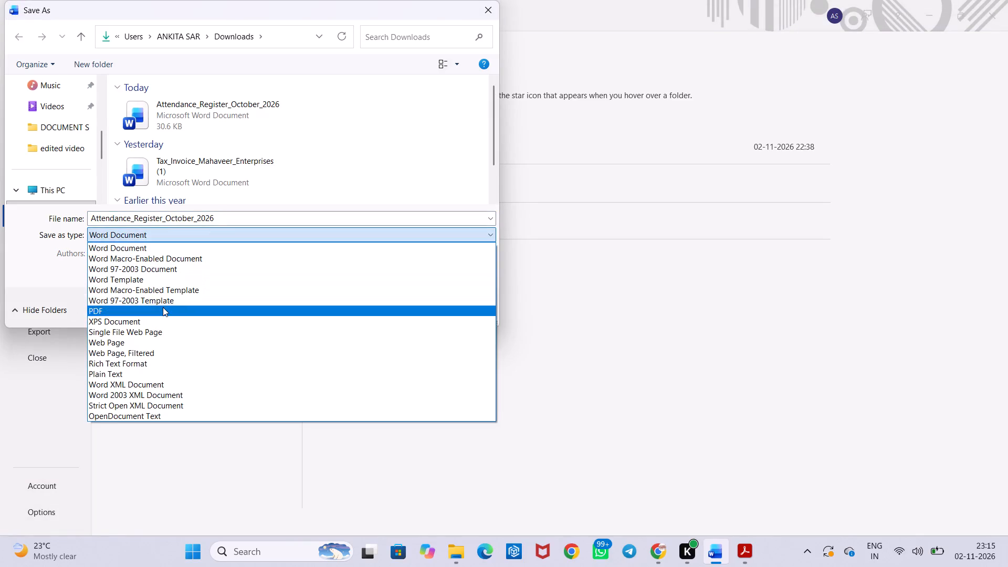
click(163, 307)
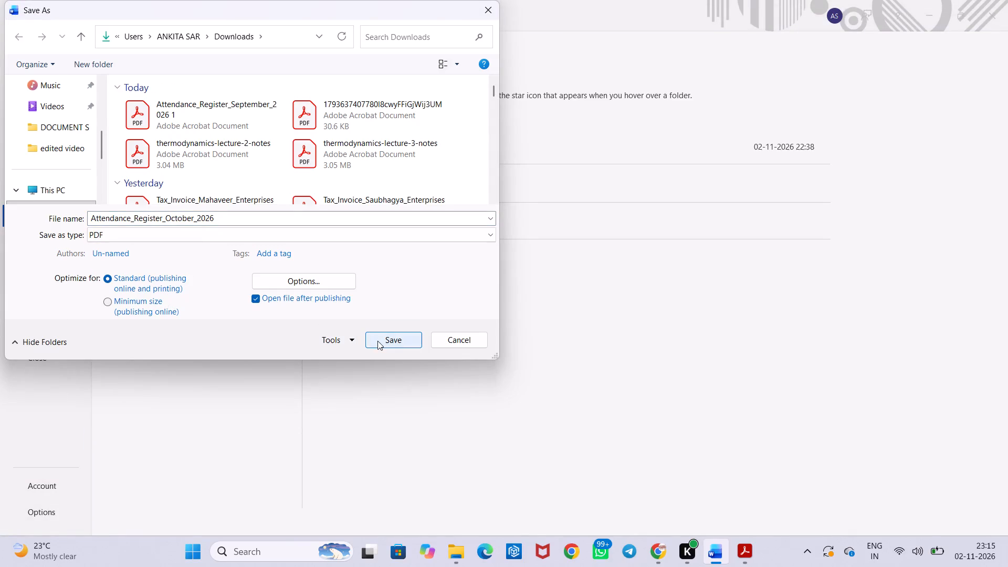
click(377, 341)
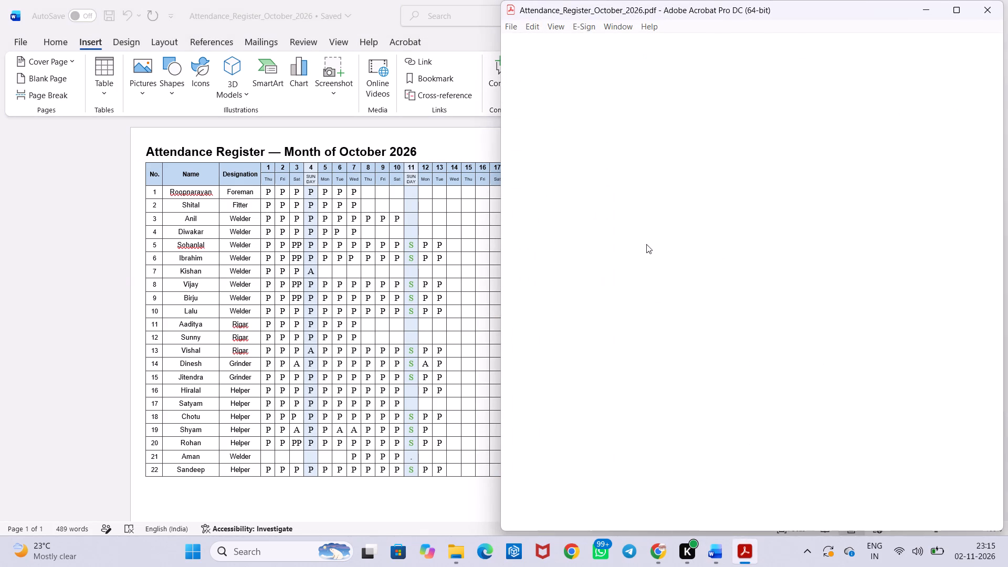
click(922, 19)
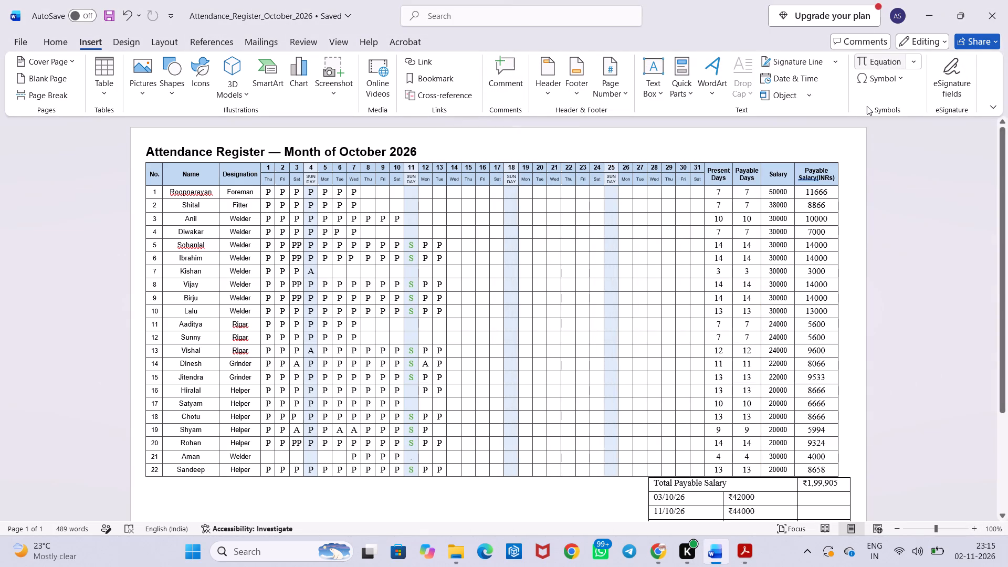
Change the Foreman's payable salary in row 1 of the register to 50000.
drag(827, 193, 805, 192)
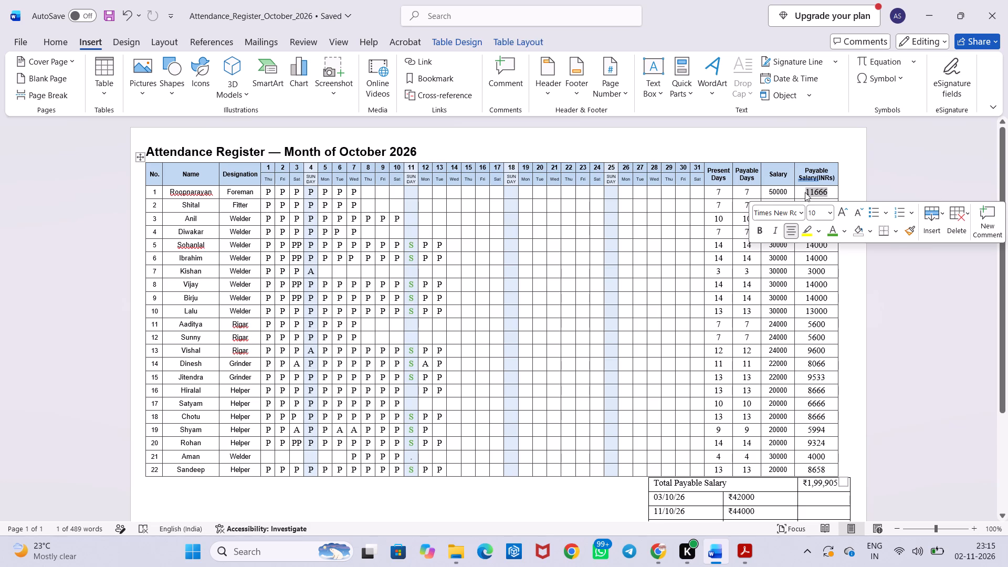
text(50000)
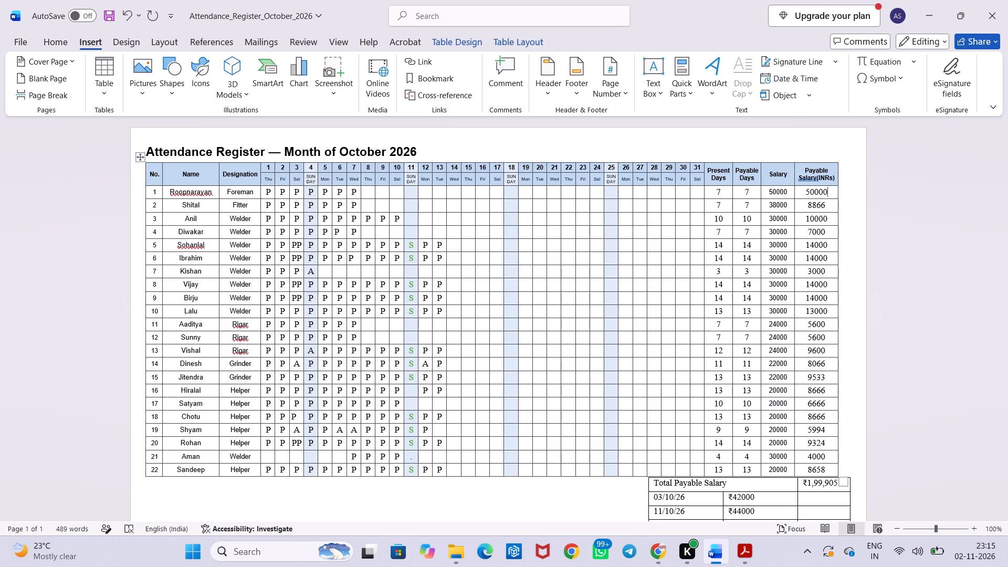
drag(804, 191, 816, 445)
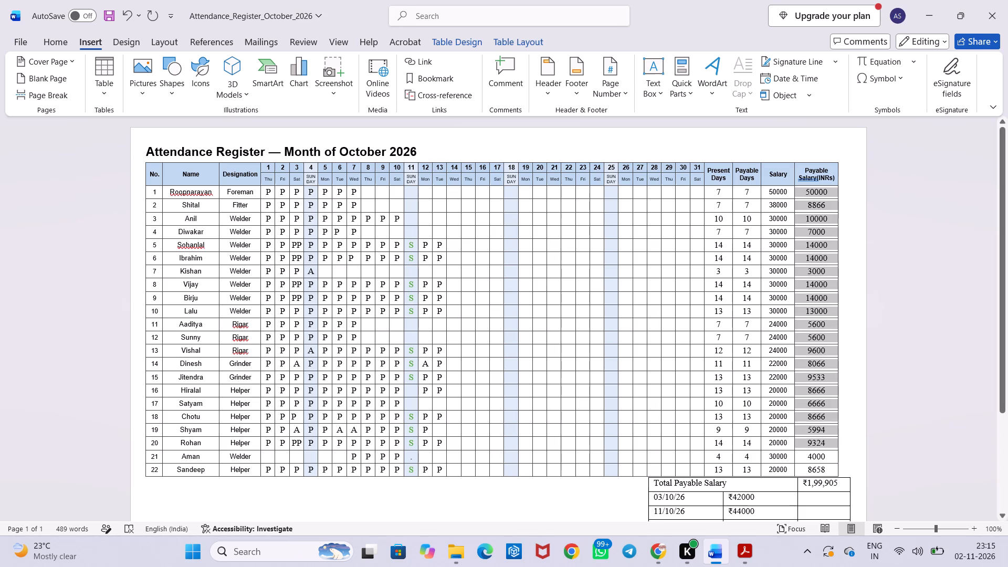
drag(816, 445, 827, 459)
key(ctrl+c)
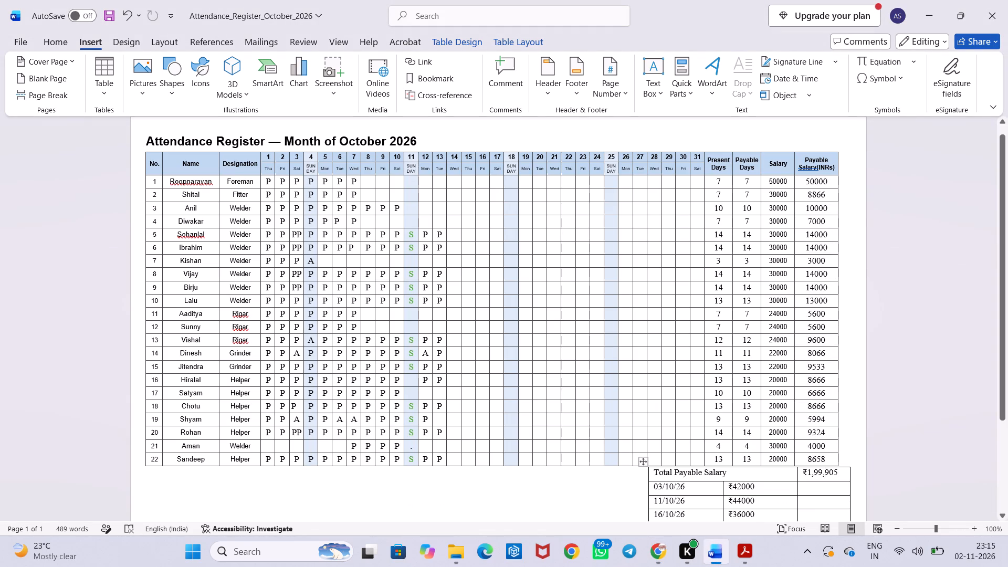
drag(843, 472, 803, 471)
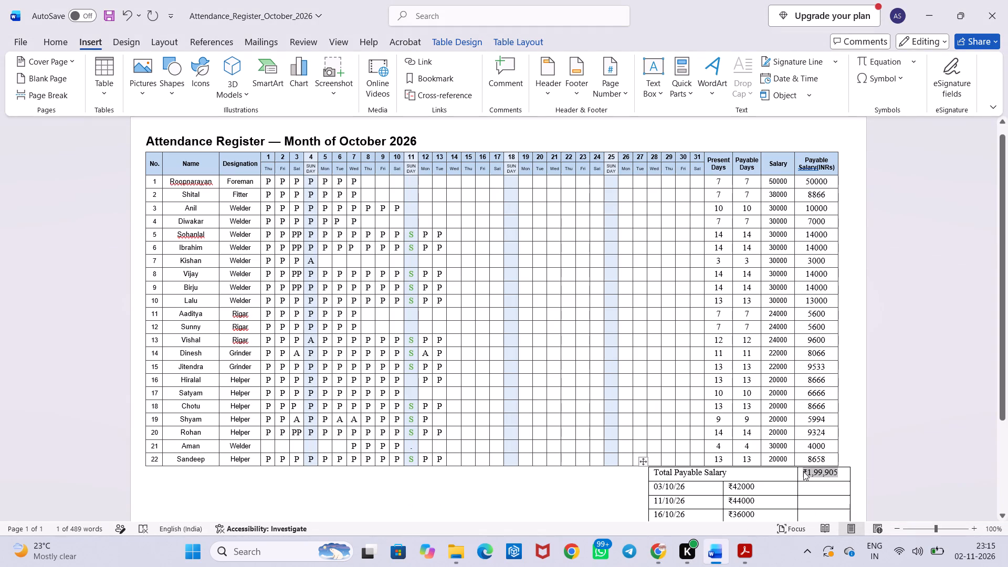
key(ctrl+v)
Change the Net Payable for October month amount to ₹62,239.
scroll(786, 478, down, 1)
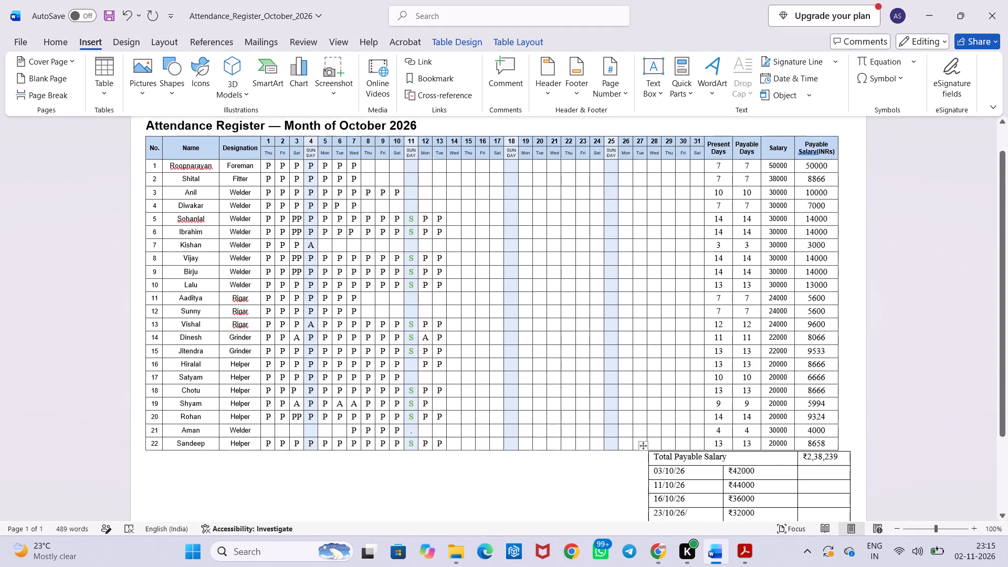
scroll(786, 478, down, 1)
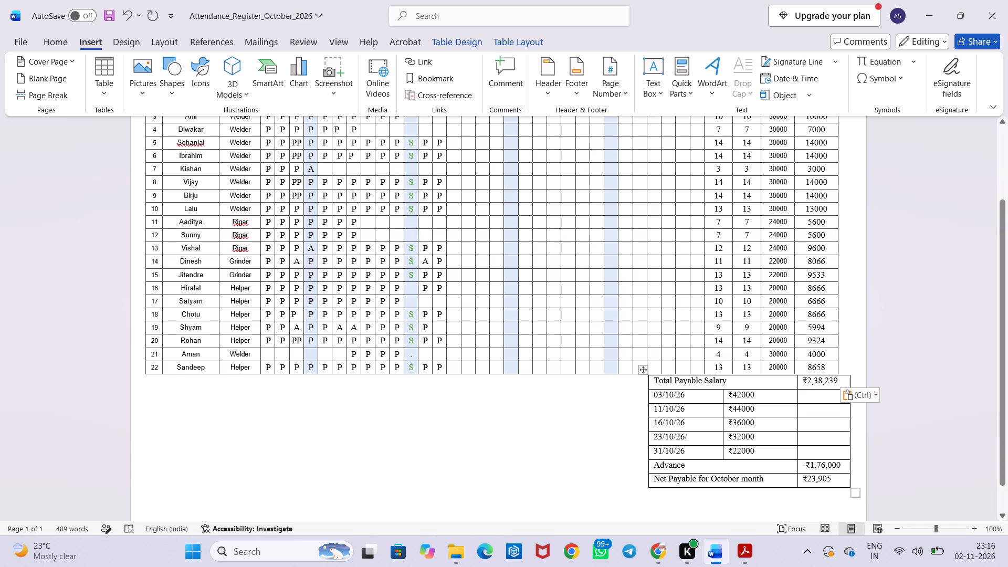
click(836, 479)
key(BackSpace)
key(BackSpace)
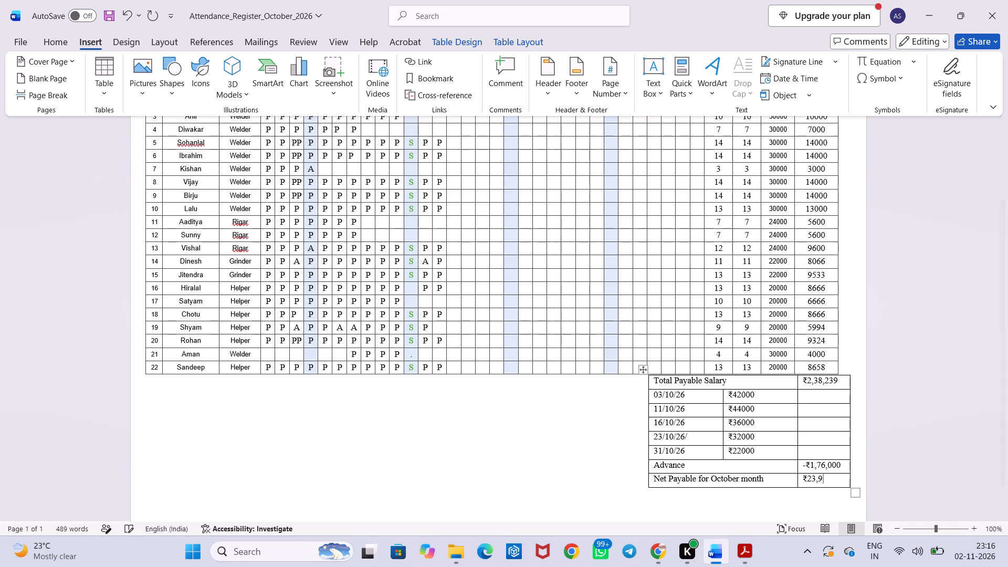
key(BackSpace)
key(BackSpace)
key(BackSpace)
key(BackSpace)
key(6)
key(2)
text(,239)
Export the register to the Downloads folder as a PDF named "Attendance_Register_October_2026 2", check the page in Acrobat and close it.
click(29, 42)
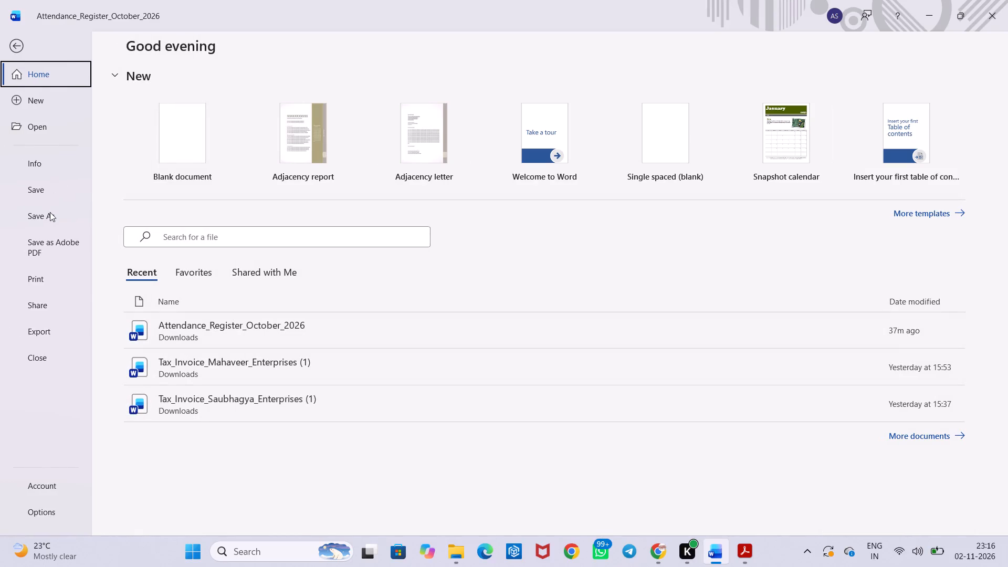
click(49, 215)
click(194, 349)
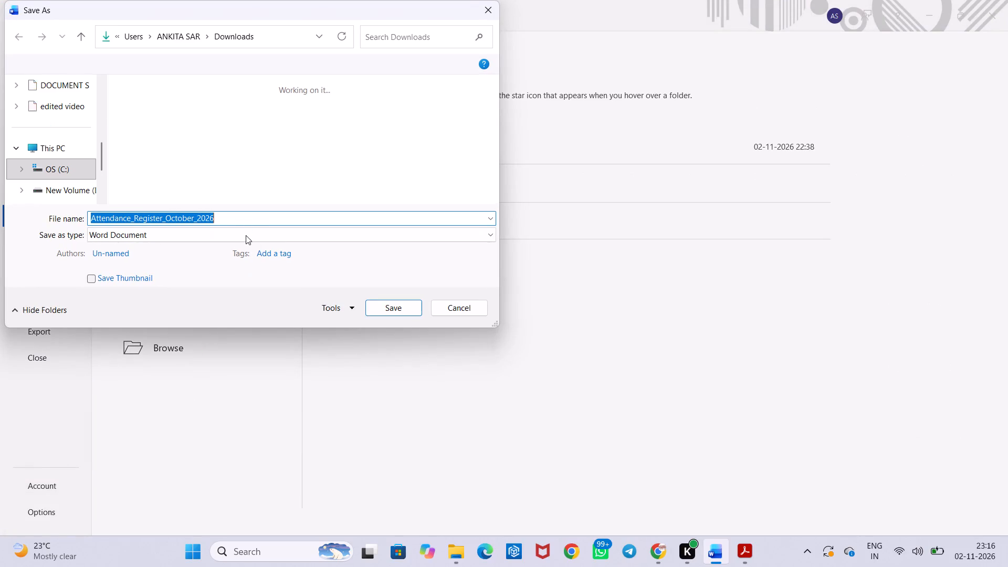
click(246, 235)
click(199, 312)
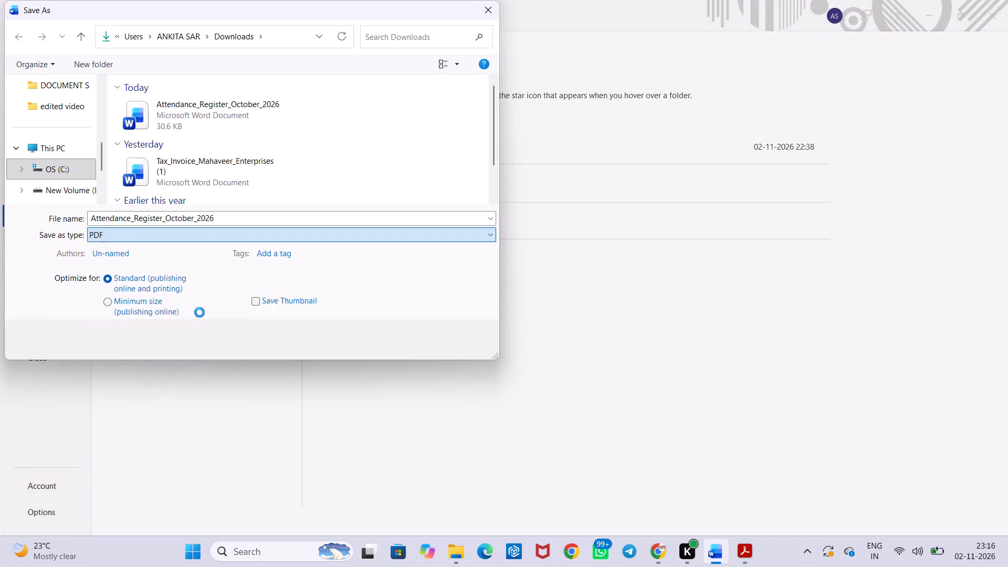
click(262, 212)
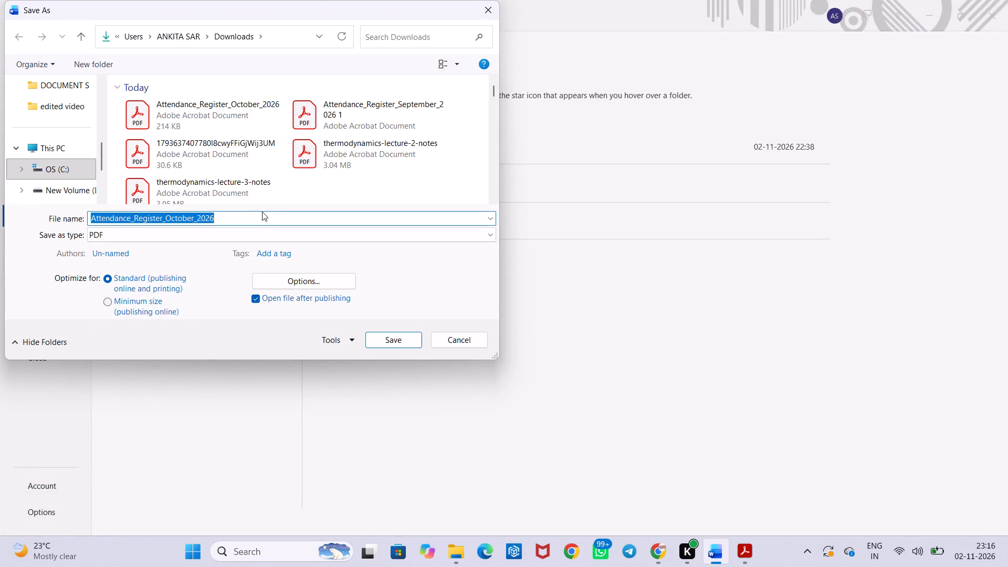
click(259, 217)
key(space)
key(space)
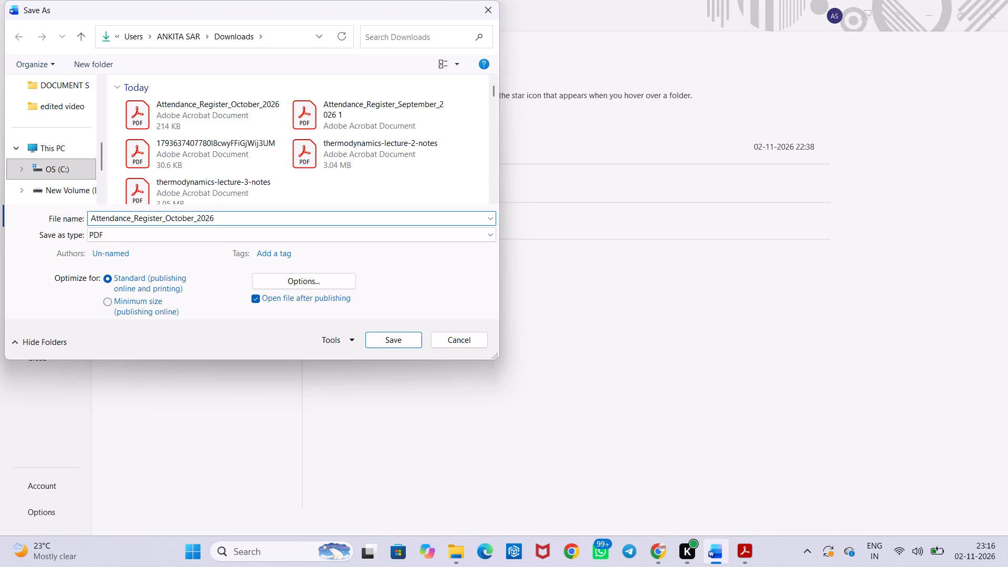
text(2nd)
key(BackSpace)
key(BackSpace)
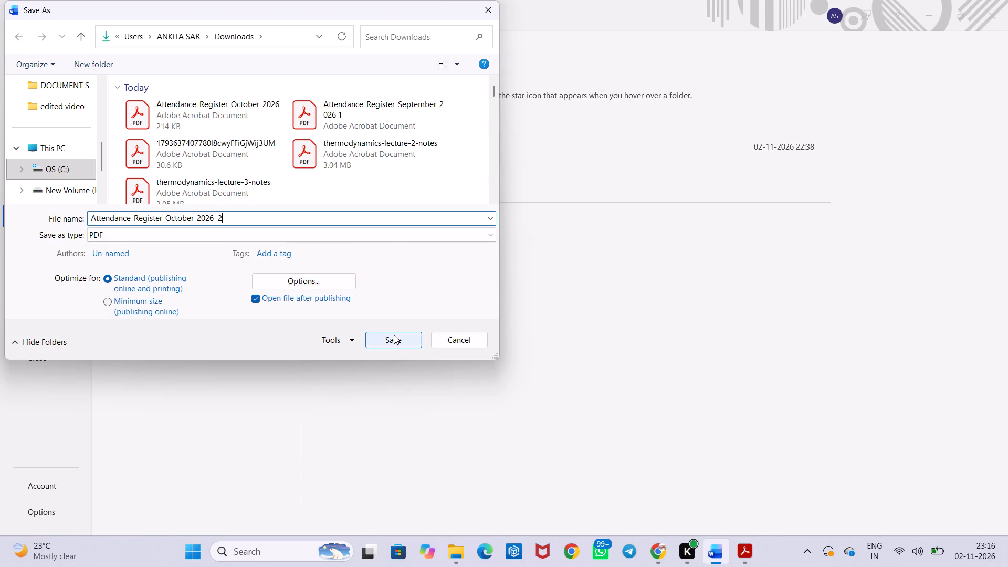
click(394, 335)
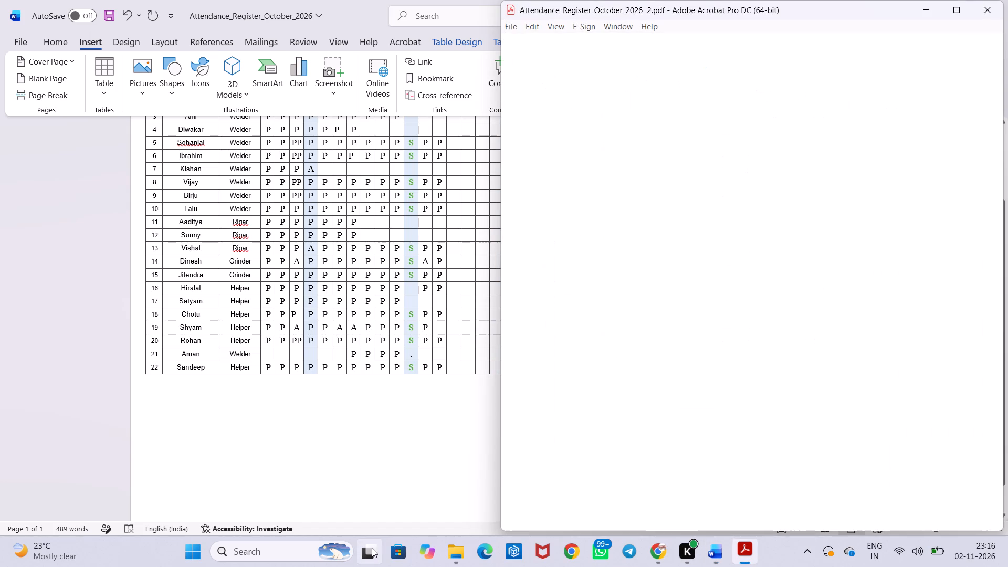
click(961, 6)
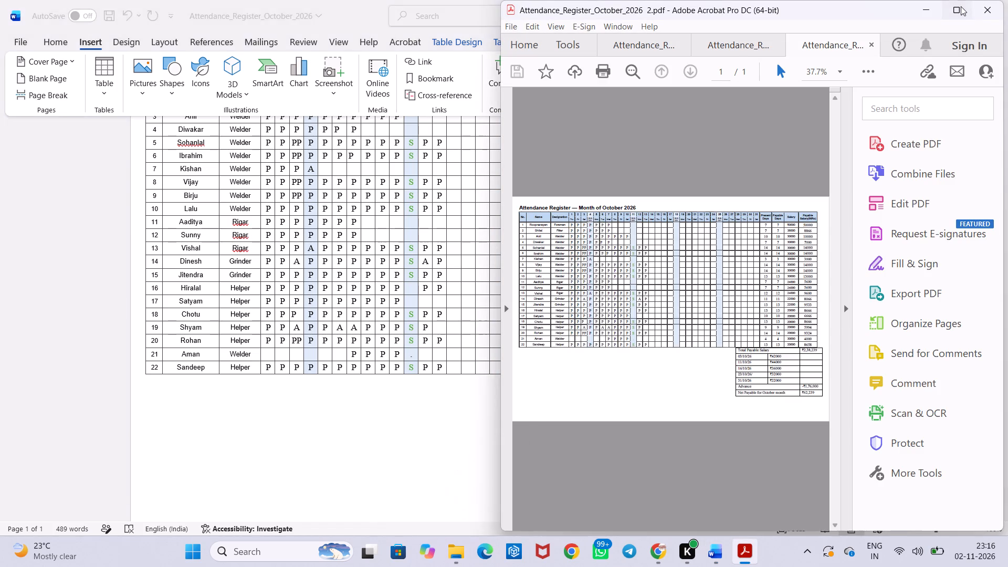
ctrl+scroll(810, 198, up, 1)
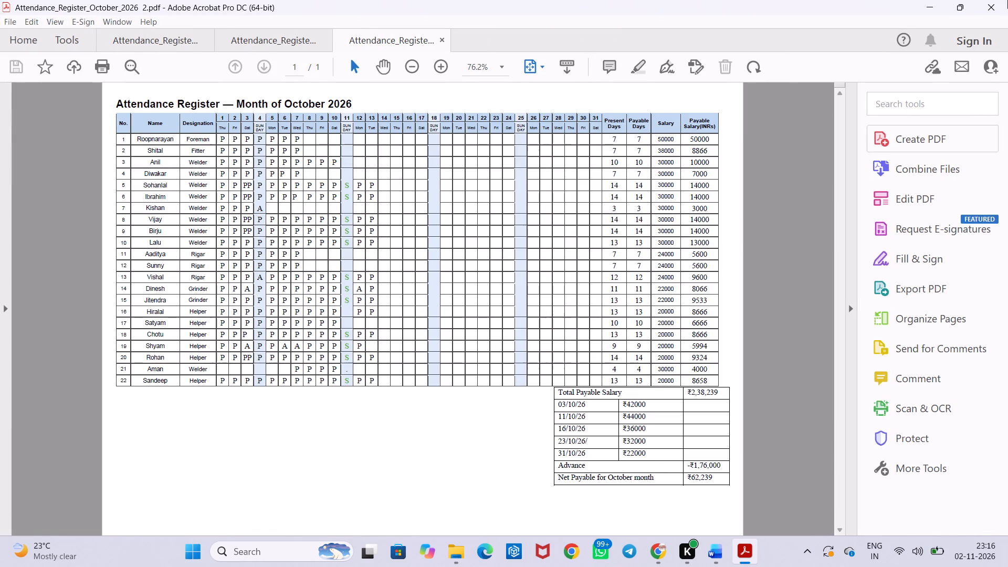
click(1003, 14)
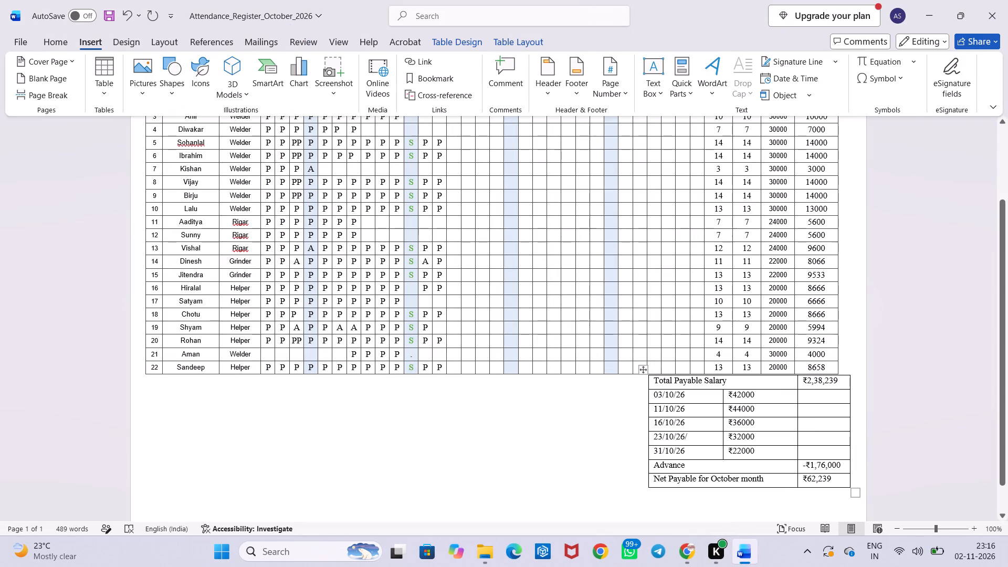
Undo the recent edits to the Foreman's payable salary, Total Payable Salary, Net Payable and Advance, then check row 1 of the register.
click(610, 477)
key(ctrl+z)
key(ctrl+z)
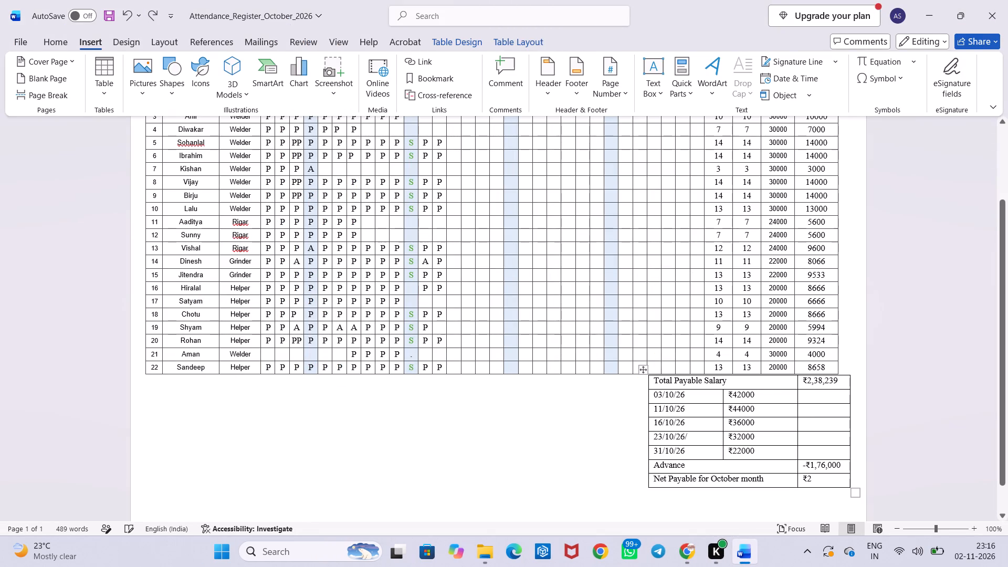
key(ctrl+z)
key(ctrl+z)
key(ctrl+z)
key(ctrl+z)
key(ctrl+z)
key(ctrl+z)
key(ctrl+z)
key(ctrl+z)
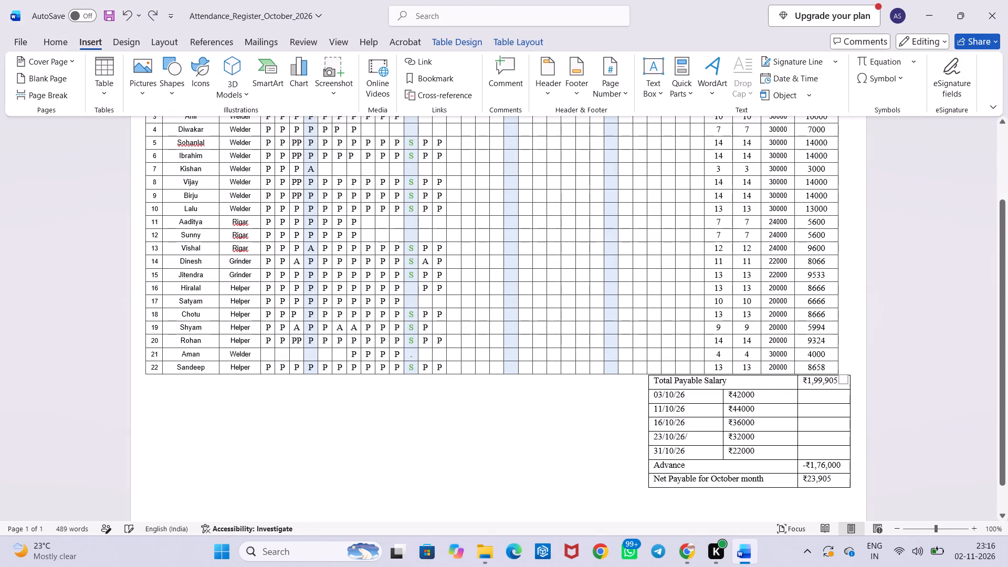
key(ctrl+z)
key(ctrl+z)
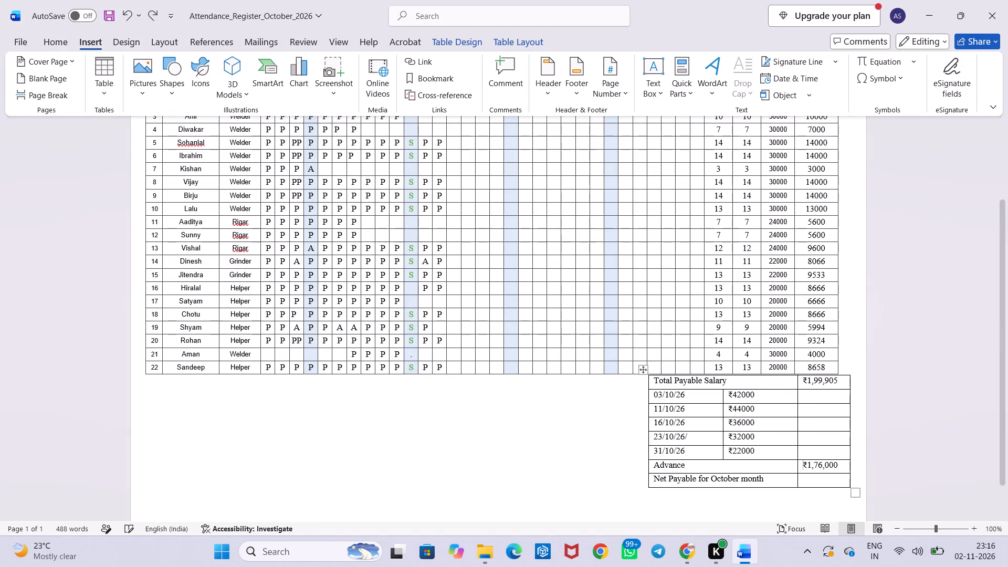
scroll(610, 477, up, 1)
scroll(610, 477, down, 1)
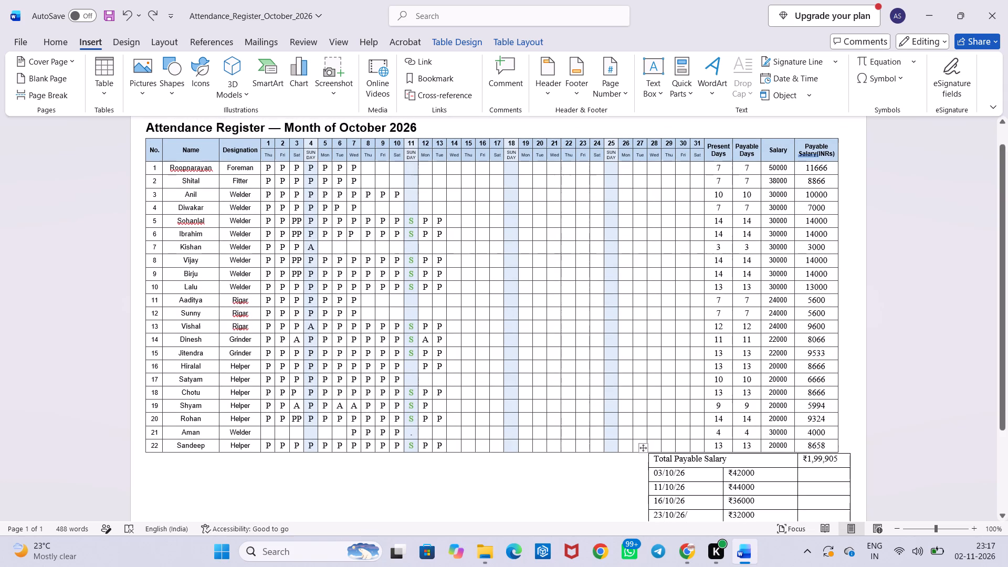
Redo the -₹1,76,000 advance and the ₹23,905 Net Payable for October month entries.
key(ctrl+y)
key(ctrl+y)
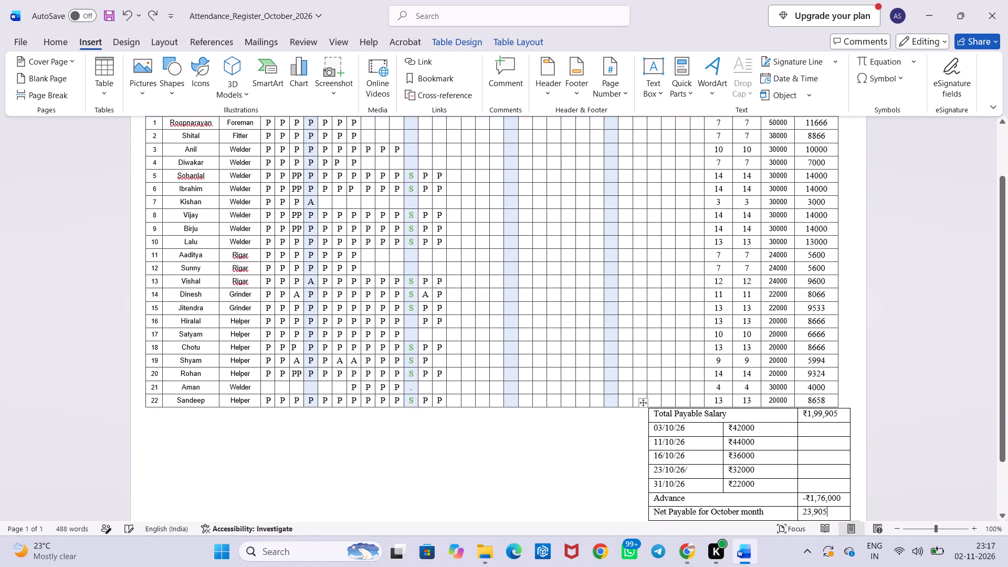
key(ctrl+y)
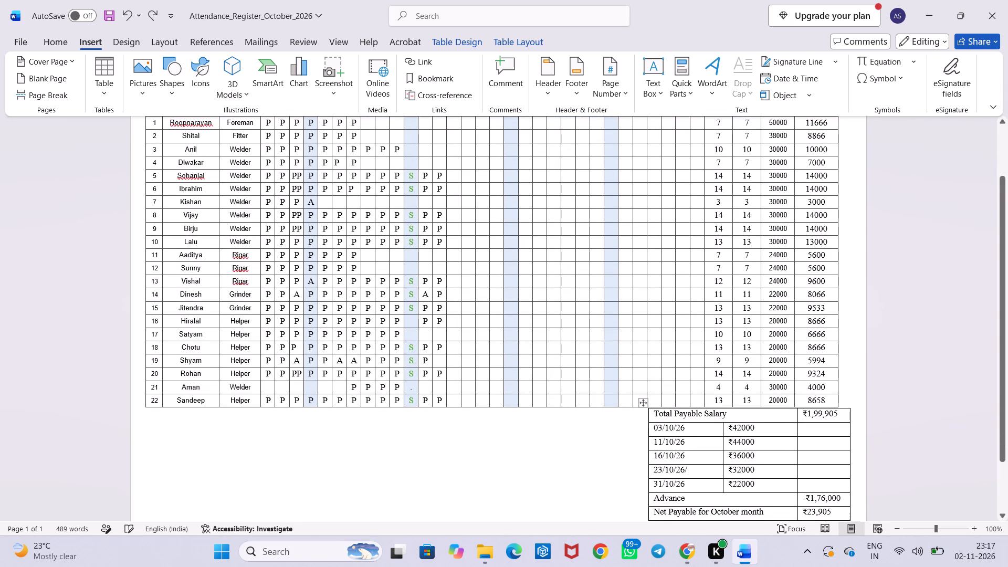
Save the attendance register document and close Word.
key(ctrl+s)
click(548, 463)
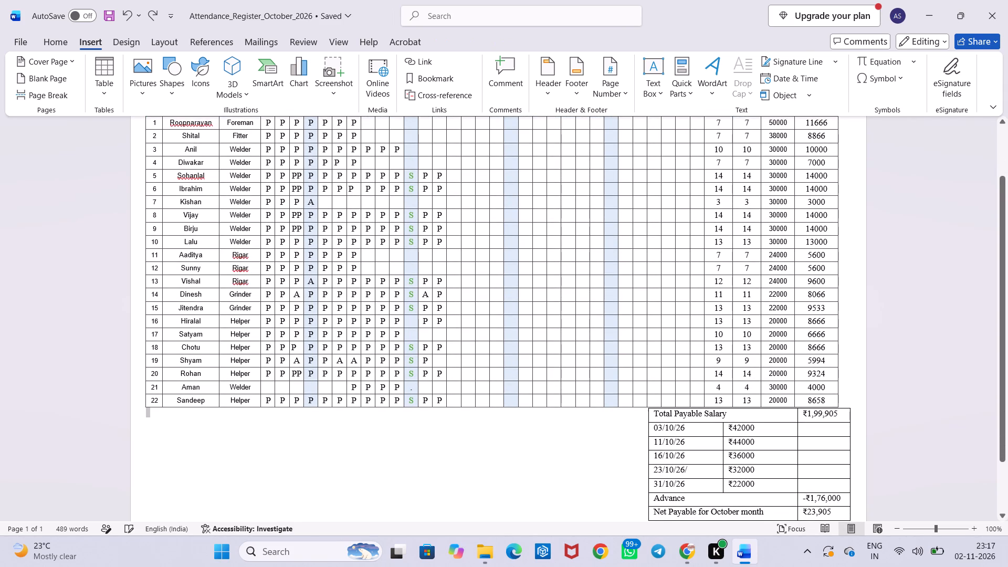
key(ctrl+s)
key(ctrl+s)
click(1002, 3)
Switch to File Explorer at the Downloads folder holding the register files.
click(551, 382)
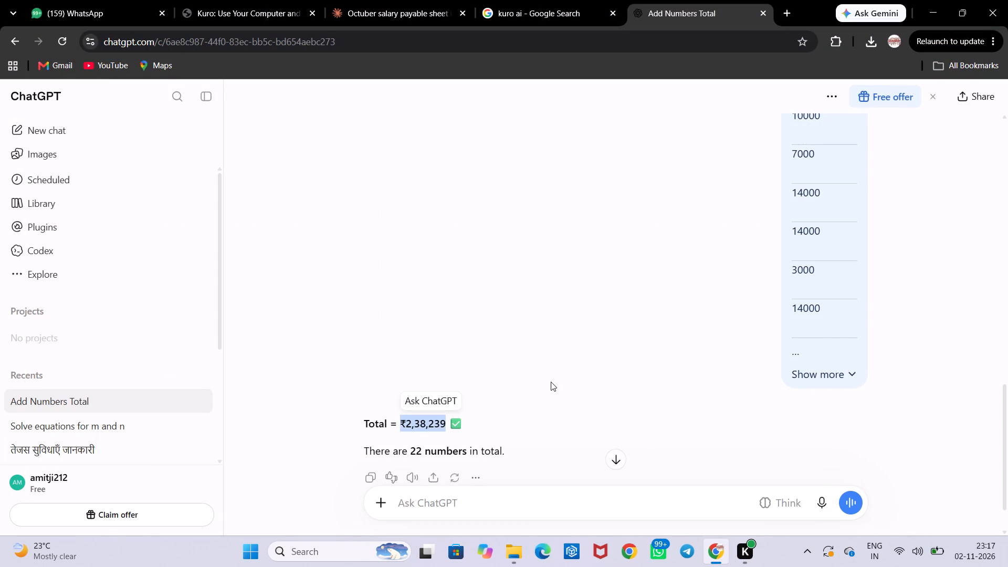
click(520, 558)
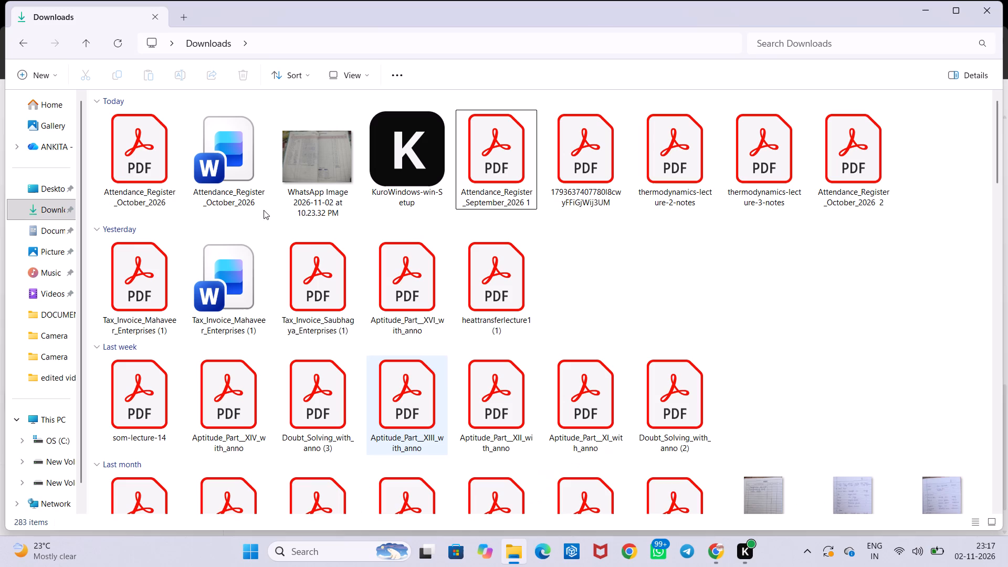
Open the Attendance_Register_October_2026 PDF to check the exported register, and close it again.
double_click(174, 157)
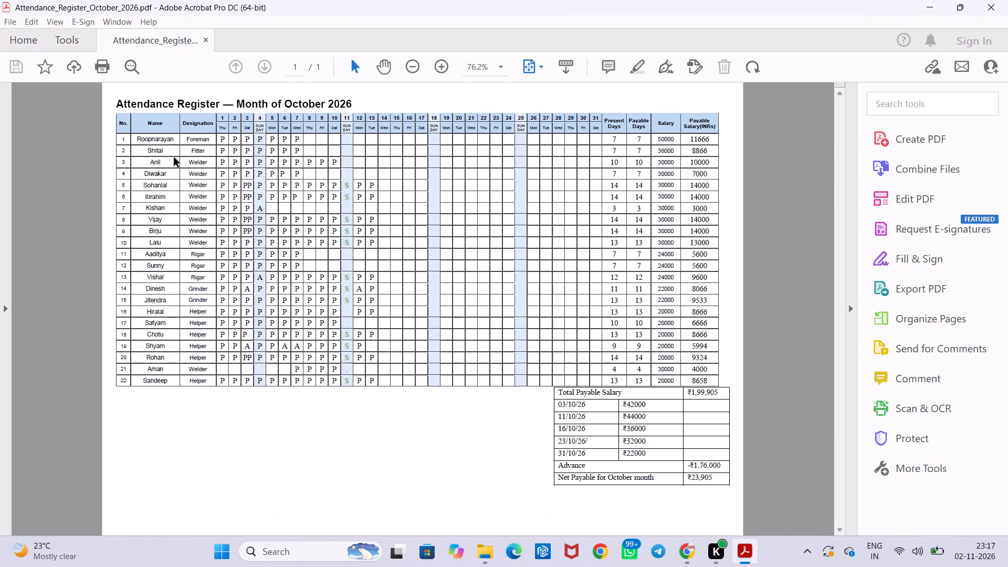
click(991, 0)
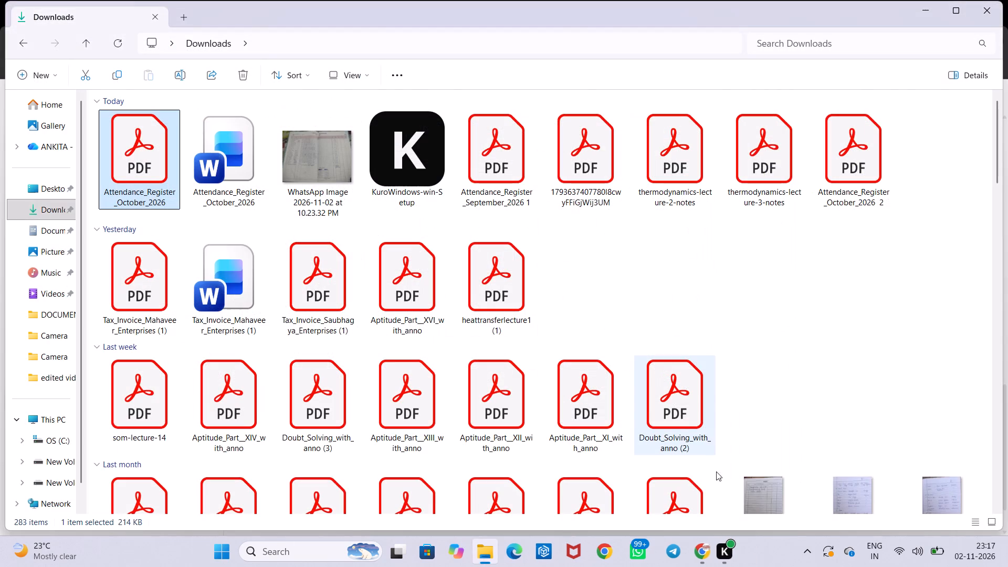